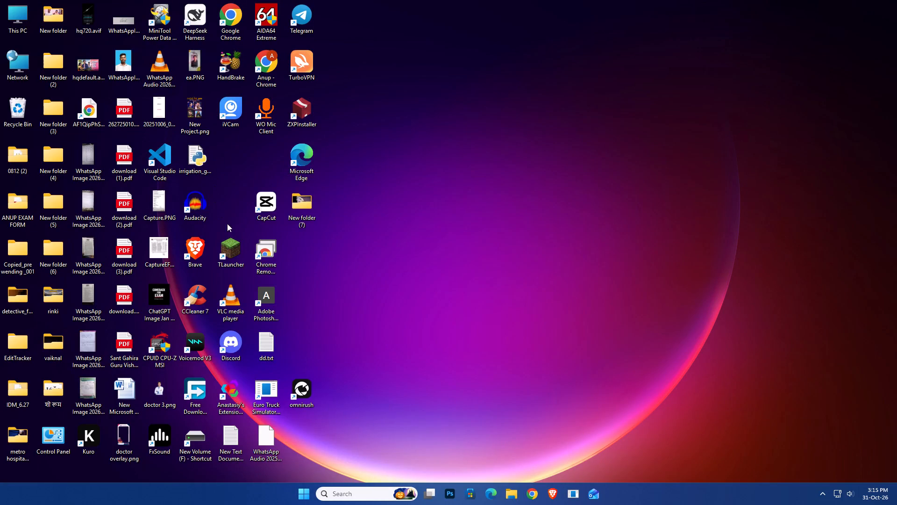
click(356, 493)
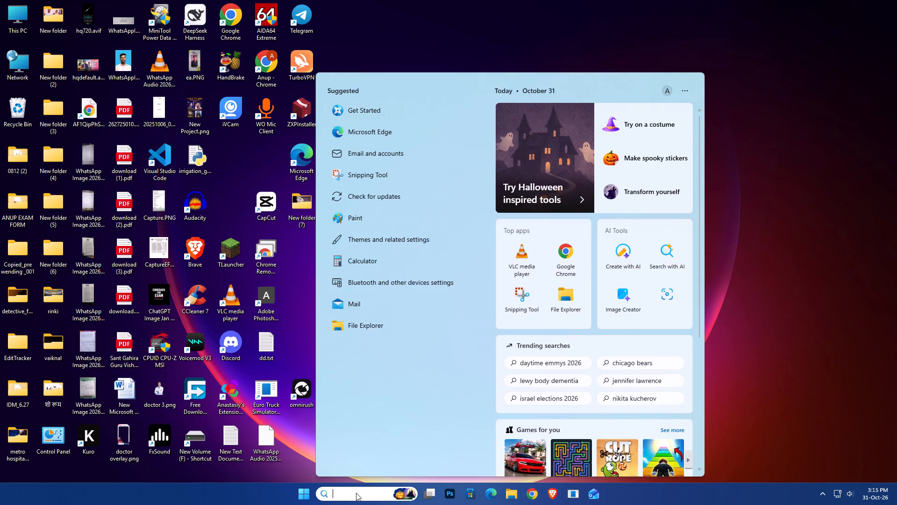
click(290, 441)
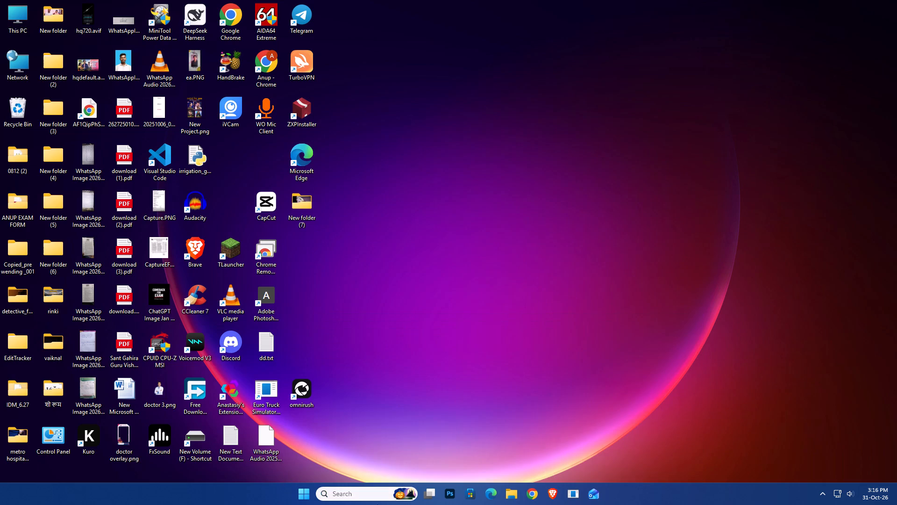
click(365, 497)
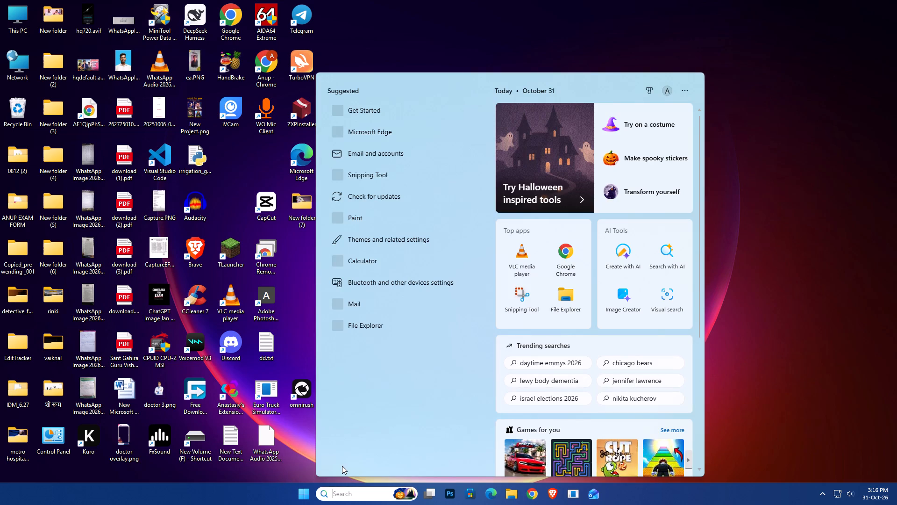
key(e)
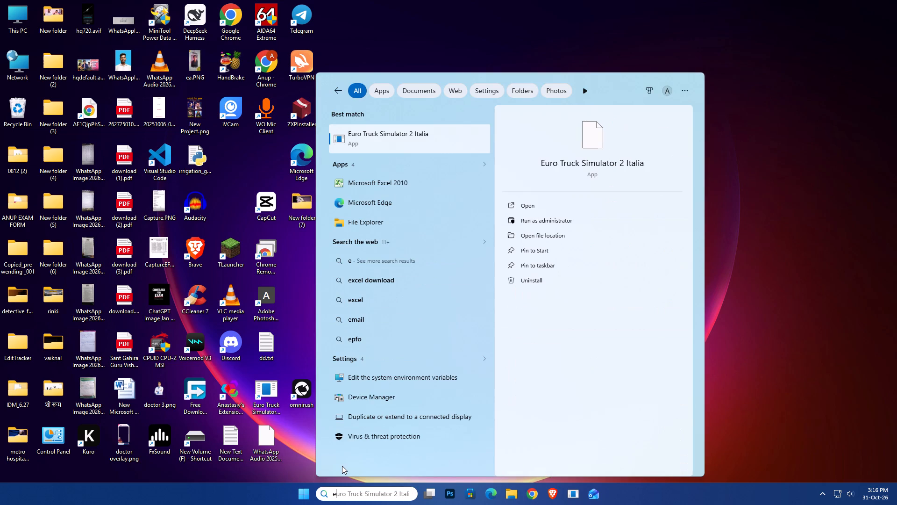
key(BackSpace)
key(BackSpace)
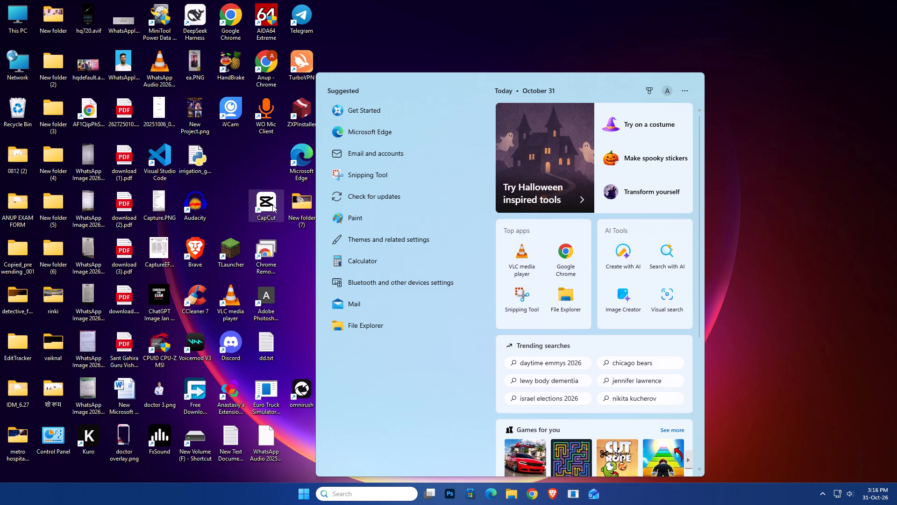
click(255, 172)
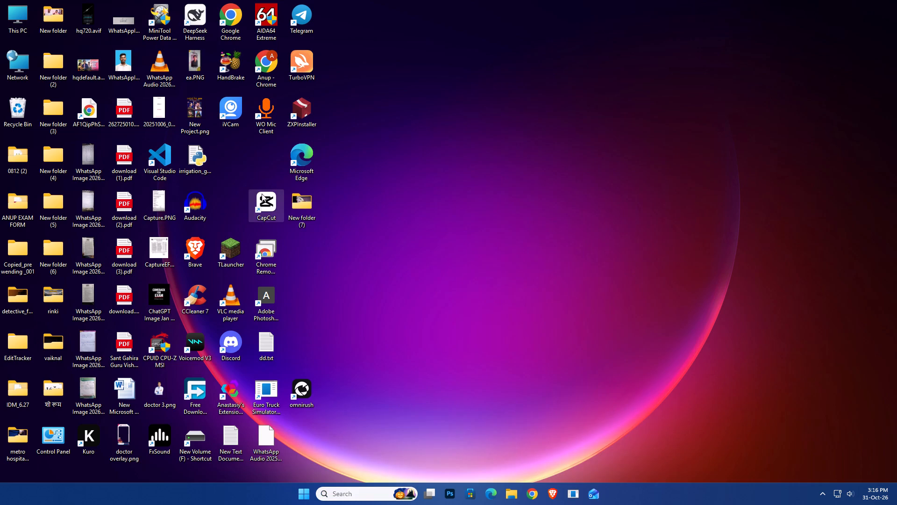
Connect to the public-vpn-253.opengw.net VPN.
click(849, 491)
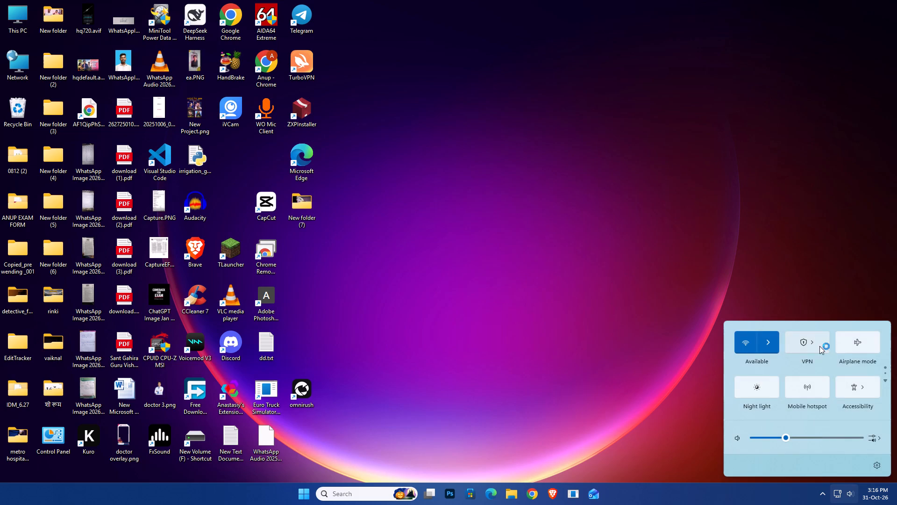
click(819, 344)
click(822, 346)
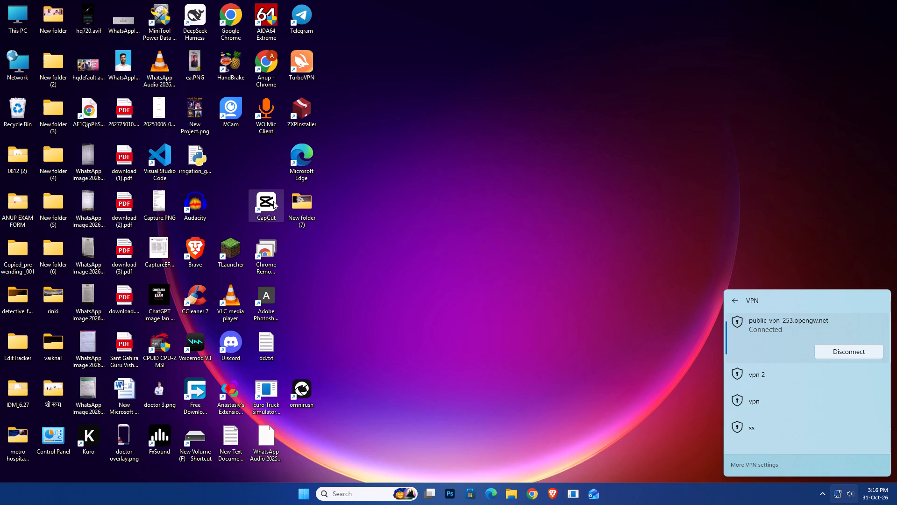
click(523, 227)
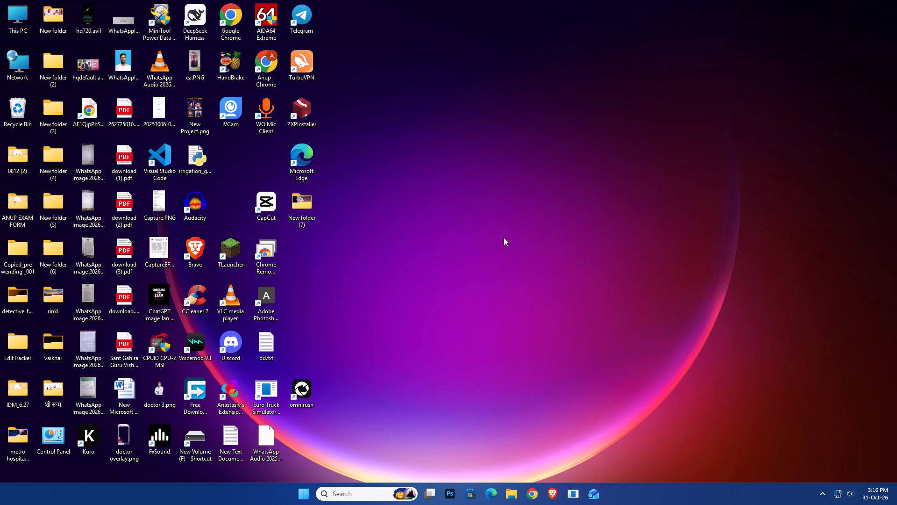
Launch CapCut from the desktop.
double_click(267, 198)
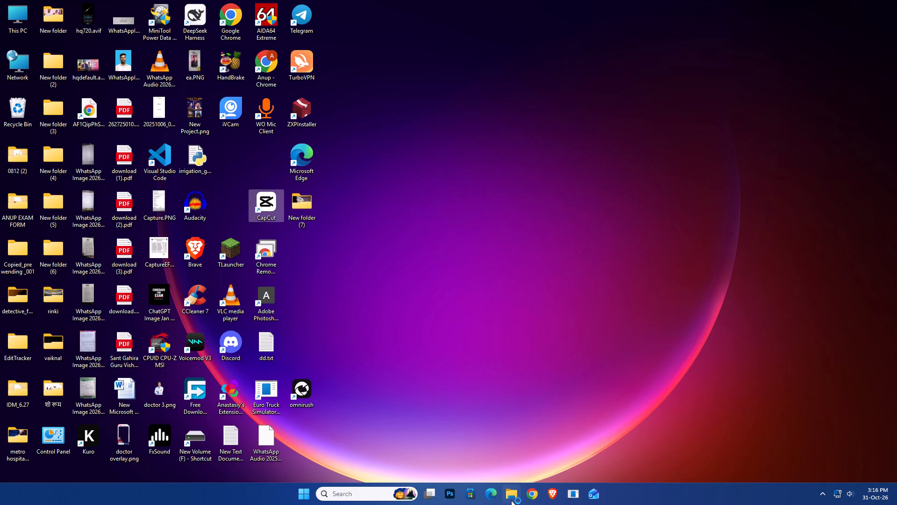
Switch to Google Chrome with the Person 1 profile and restore the pages from the previous session.
double_click(524, 496)
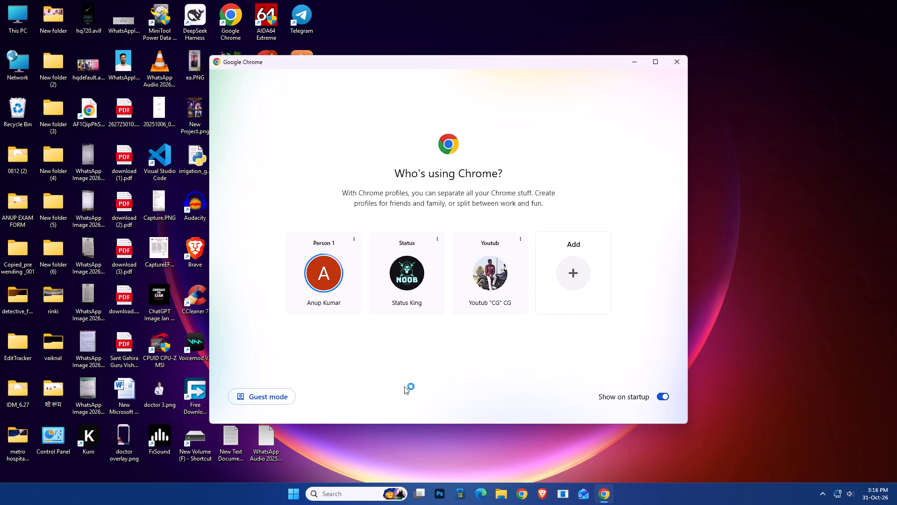
click(316, 305)
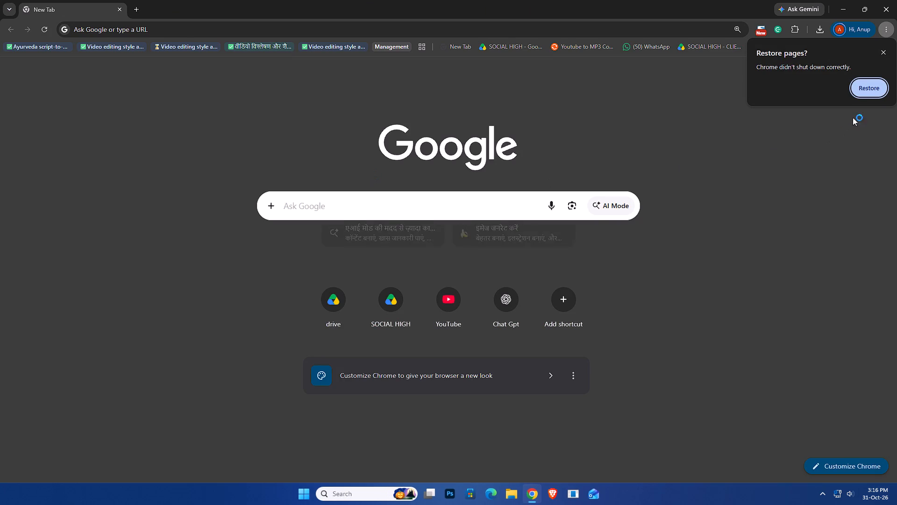
click(857, 92)
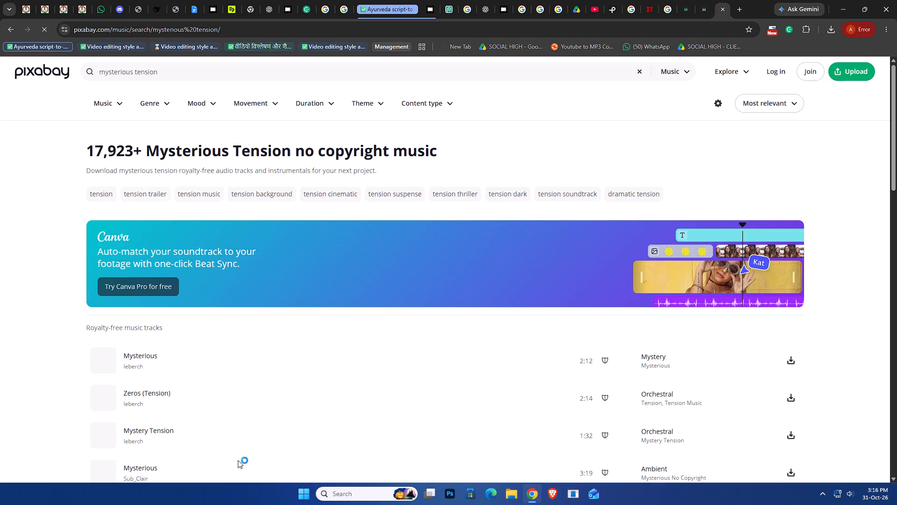
Preview SolarFLEX's Tension track in the mysterious tension music results, sampling different points of it.
scroll(229, 349, down, 6)
click(106, 299)
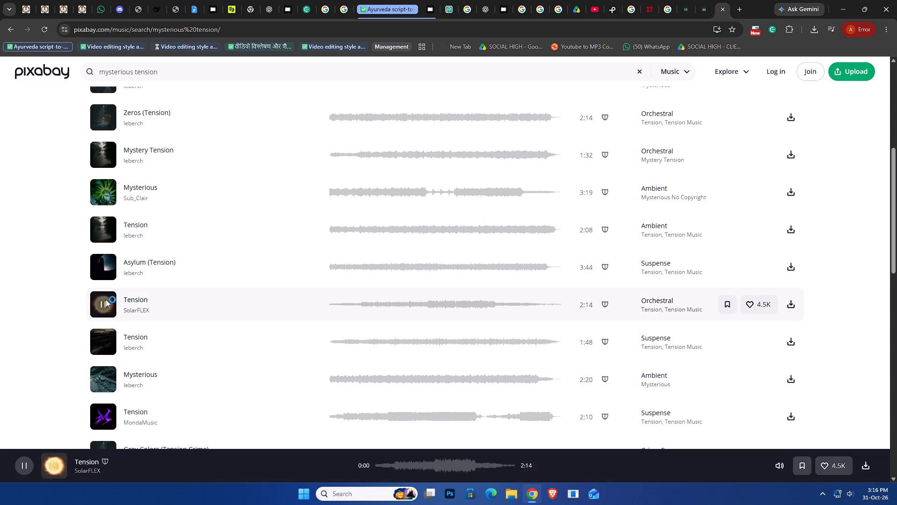
click(363, 305)
click(417, 299)
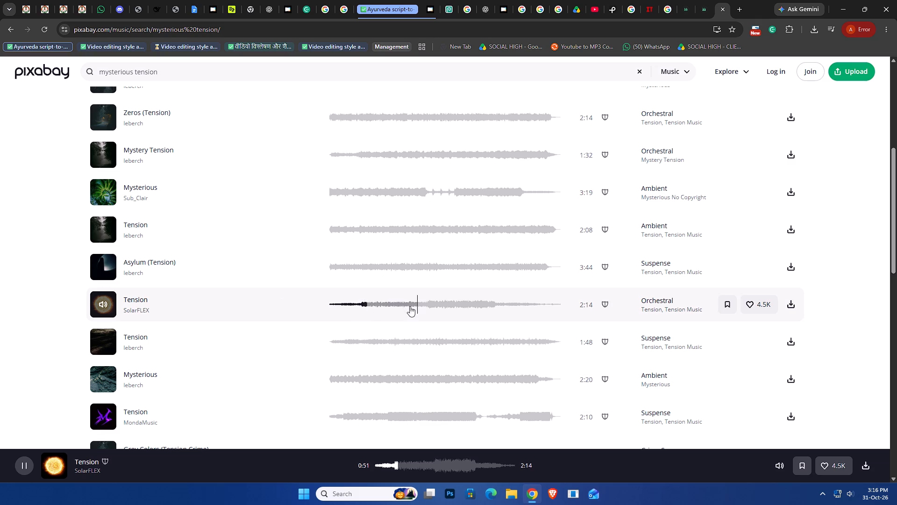
Preview several passages of leberch's 1:48 Tension track, ending with playback paused.
click(365, 337)
click(413, 343)
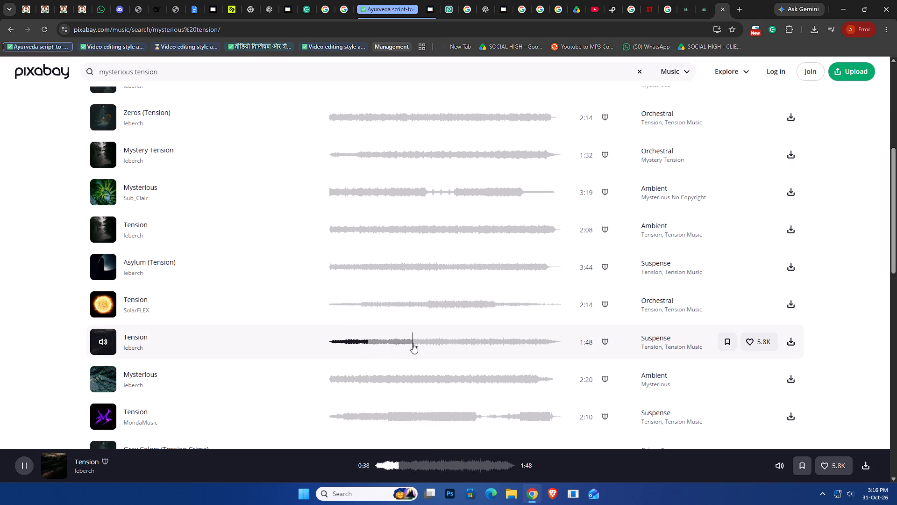
click(426, 343)
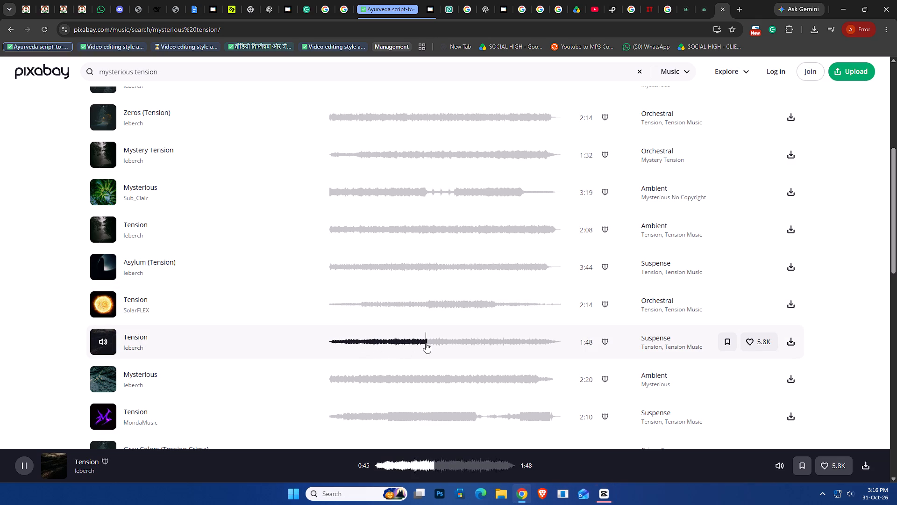
click(454, 342)
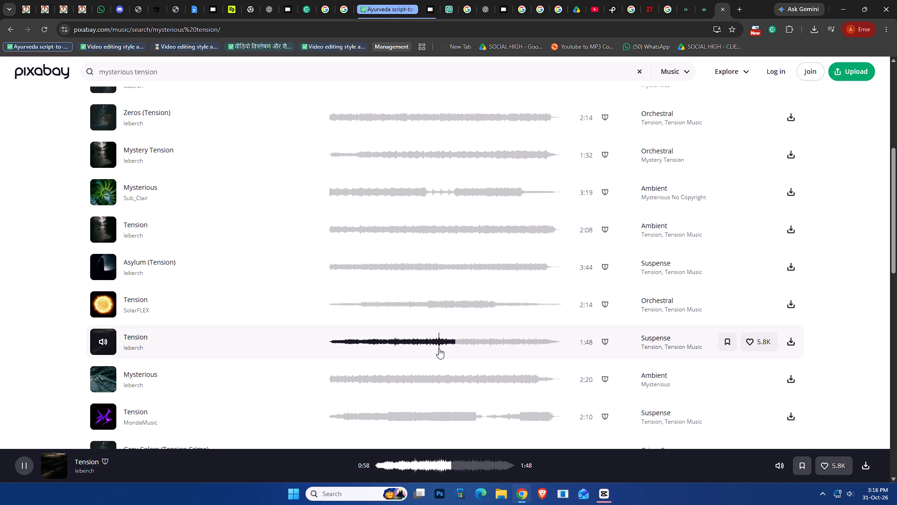
click(107, 340)
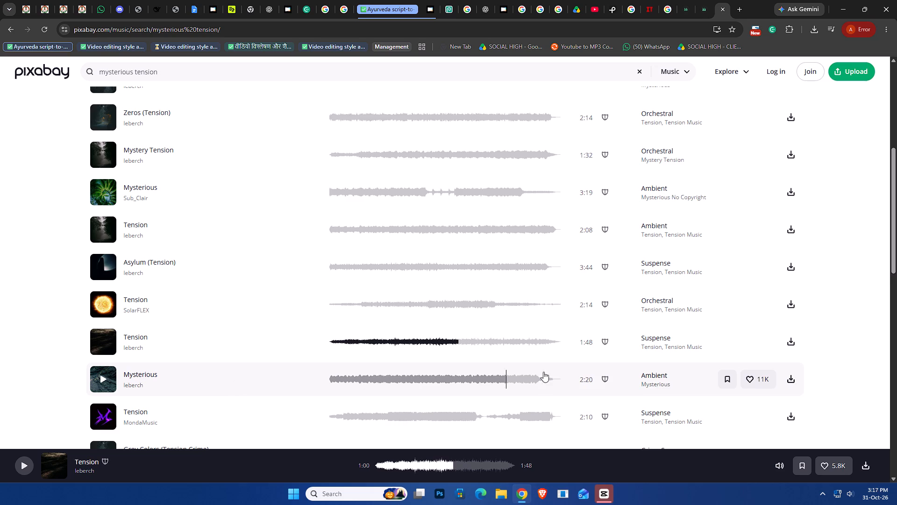
Preview several passages of leberch's 2:20 Mysterious track further down the results.
scroll(541, 375, down, 4)
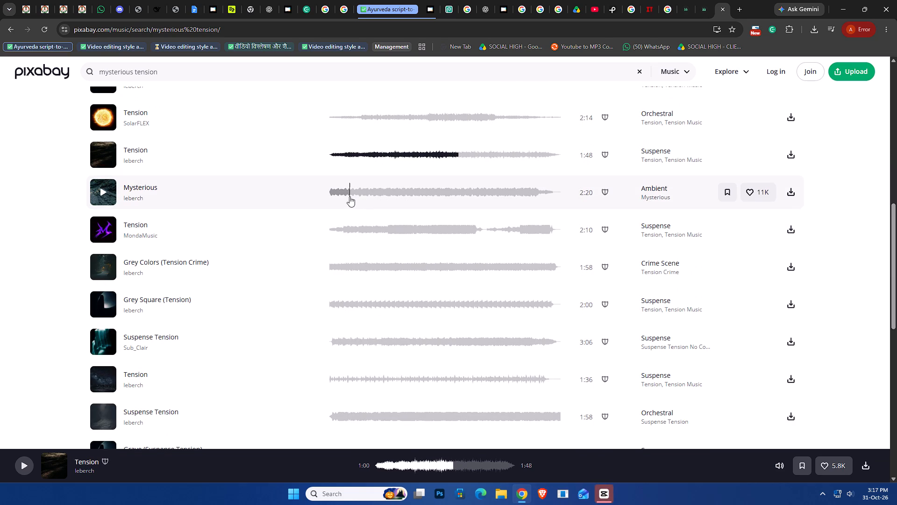
click(347, 192)
click(377, 192)
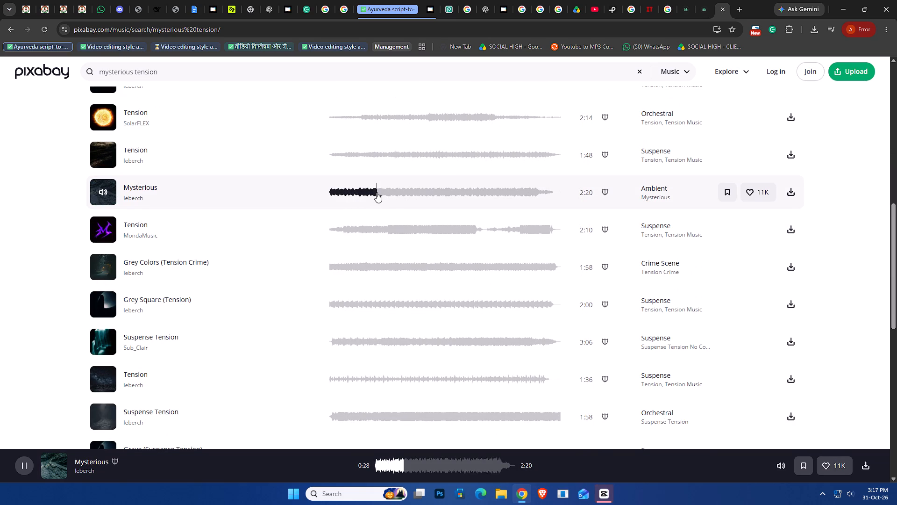
click(413, 192)
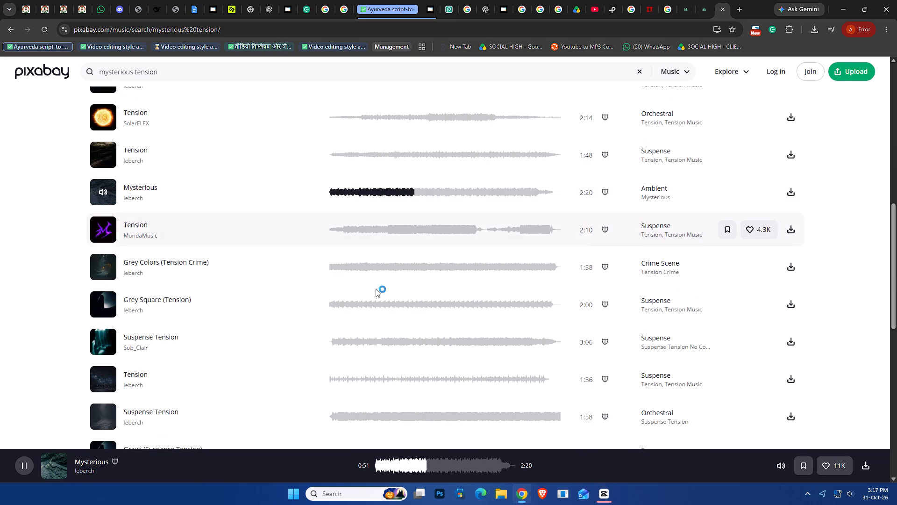
Go to the second page of mysterious tension results and preview several passages of leberch's Tension Riser.
scroll(372, 302, down, 7)
key(space)
scroll(416, 271, down, 3)
scroll(416, 271, up, 2)
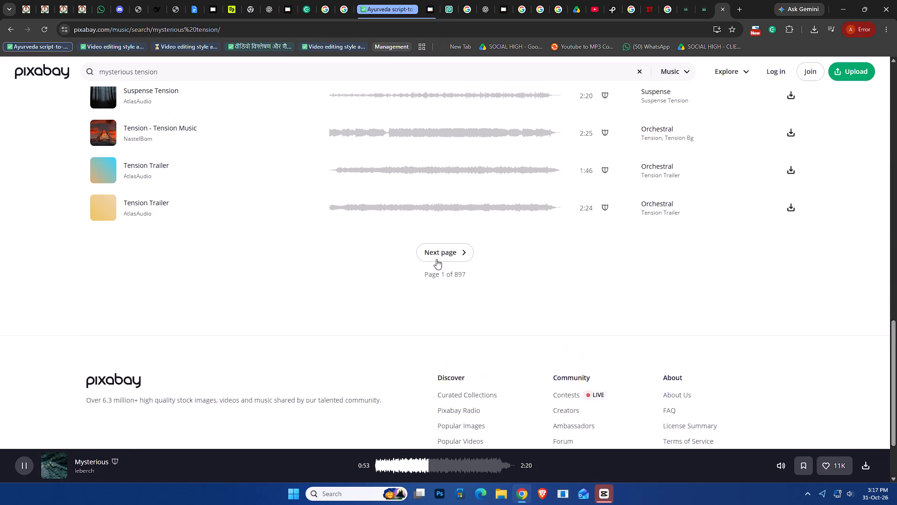
click(442, 255)
scroll(324, 381, down, 1)
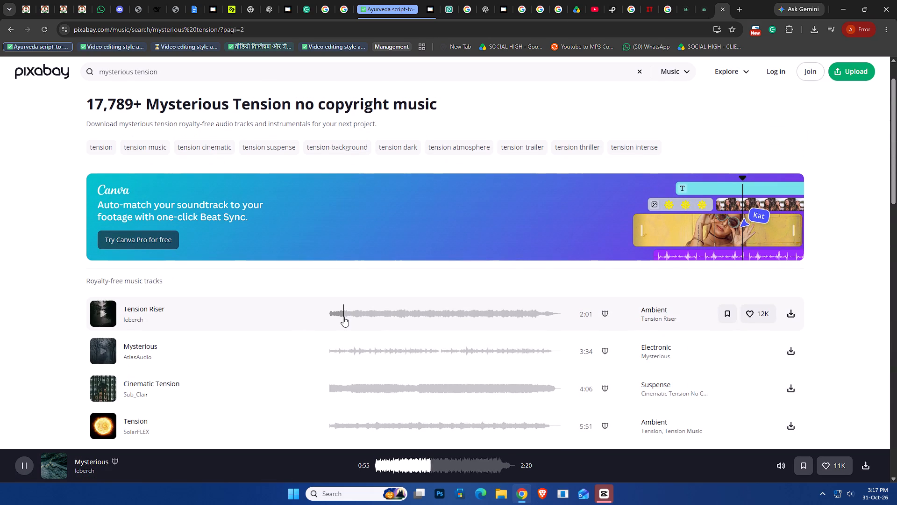
click(343, 317)
click(382, 310)
click(426, 310)
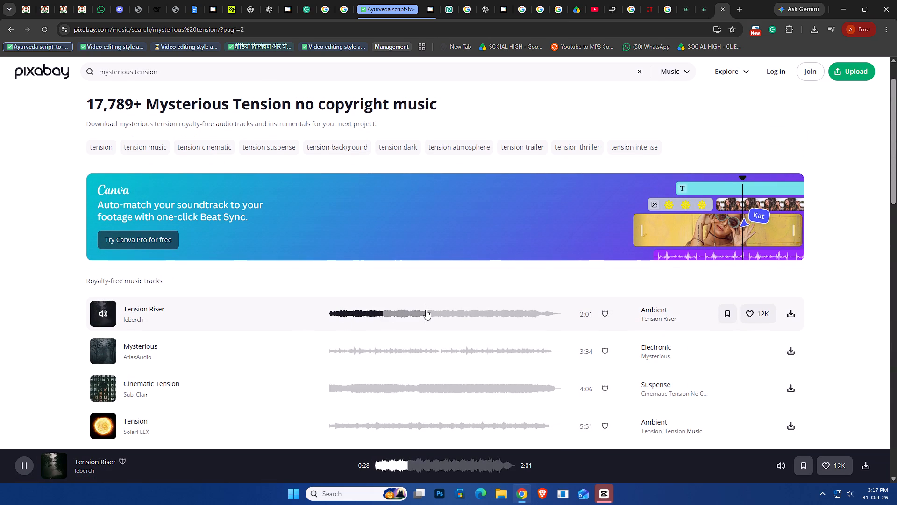
click(443, 311)
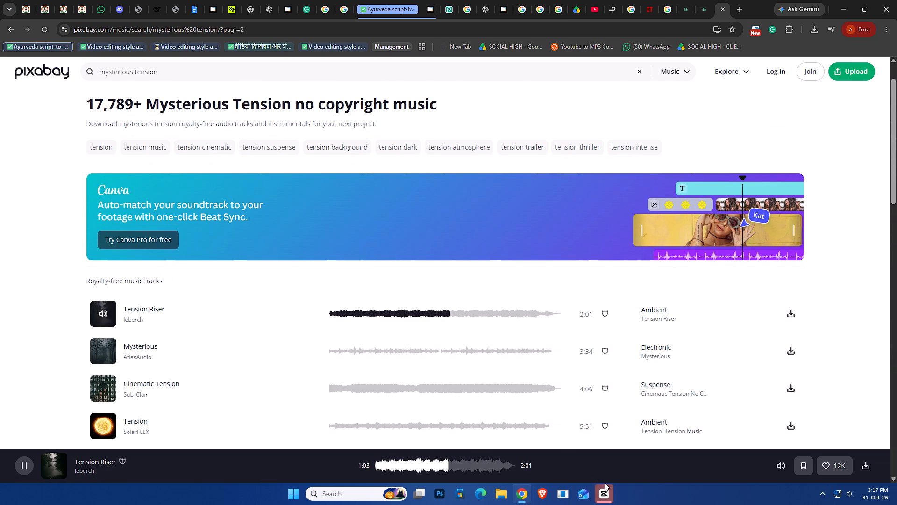
Preview Sub_Clair's Cinematic Tension and AtlasAudio's 1:52 Suspense Tension, pausing each after listening.
click(371, 387)
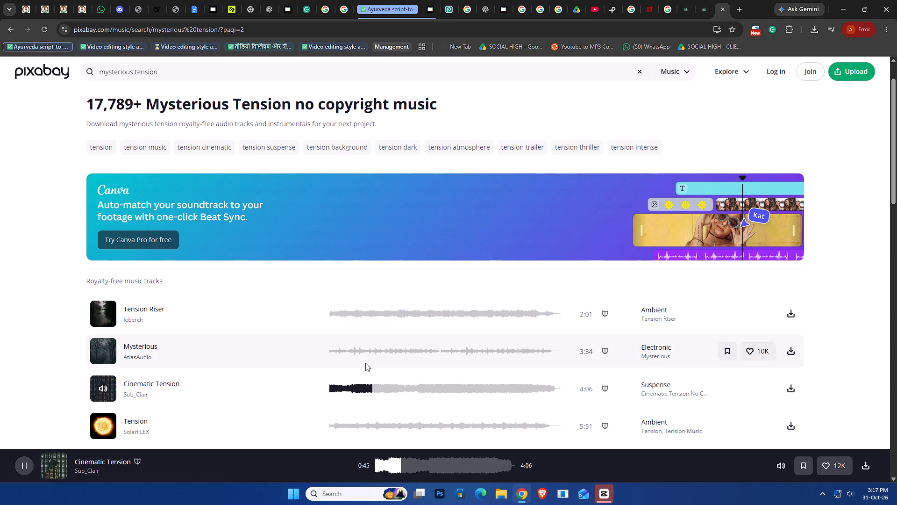
click(99, 389)
scroll(355, 378, down, 4)
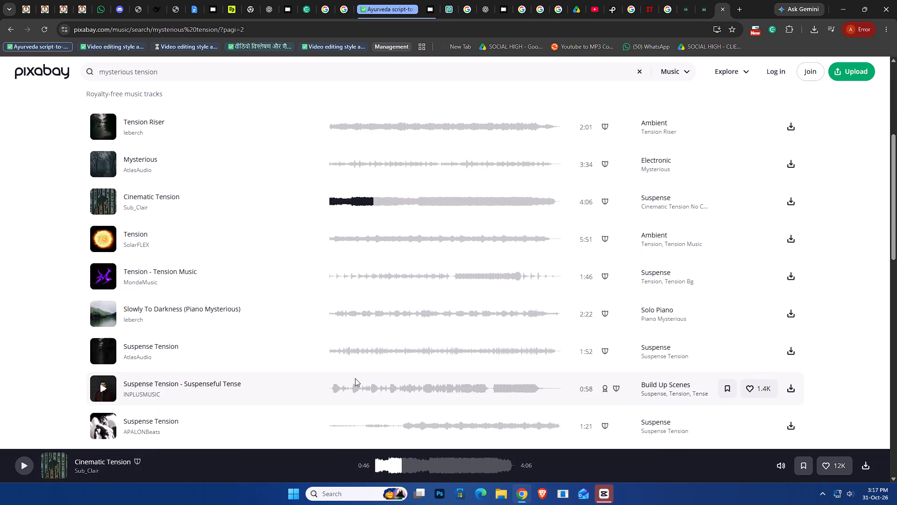
click(338, 350)
click(372, 350)
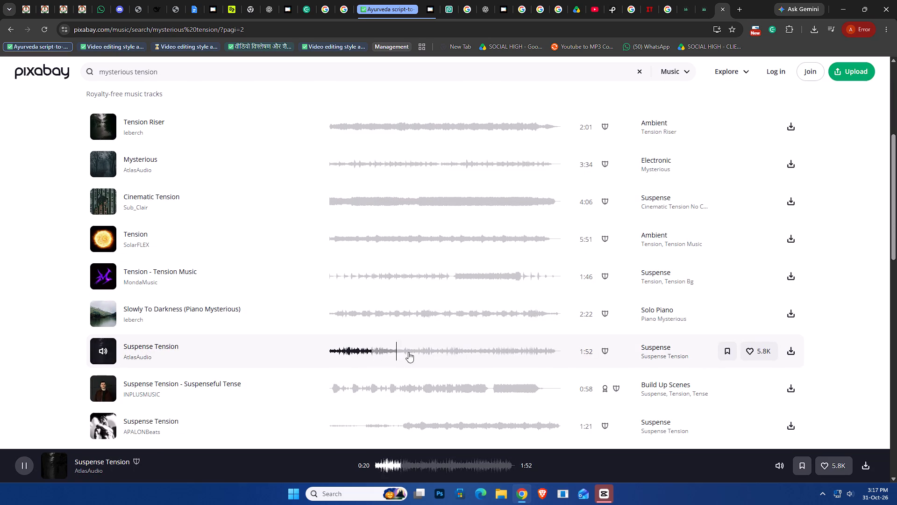
click(102, 347)
Preview The_Mountain's Mysterious track in the crime scene category and pause it.
scroll(444, 366, down, 5)
click(364, 300)
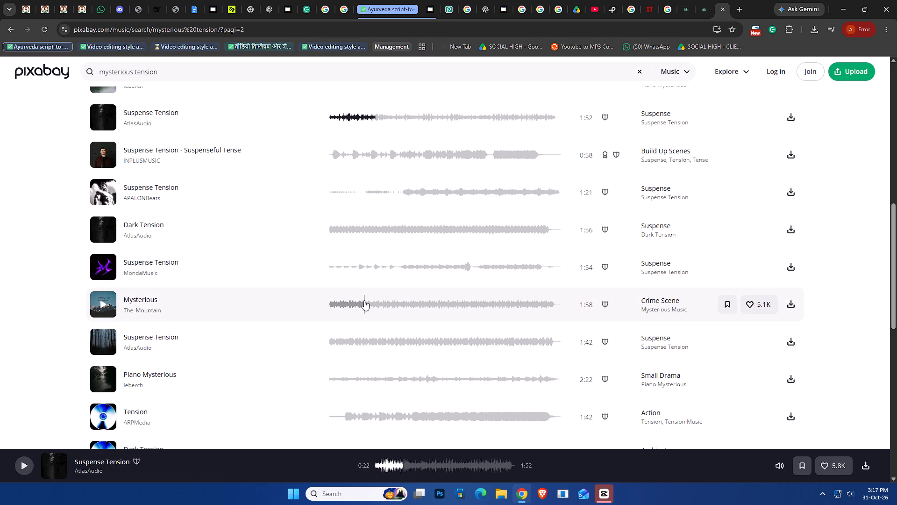
click(100, 305)
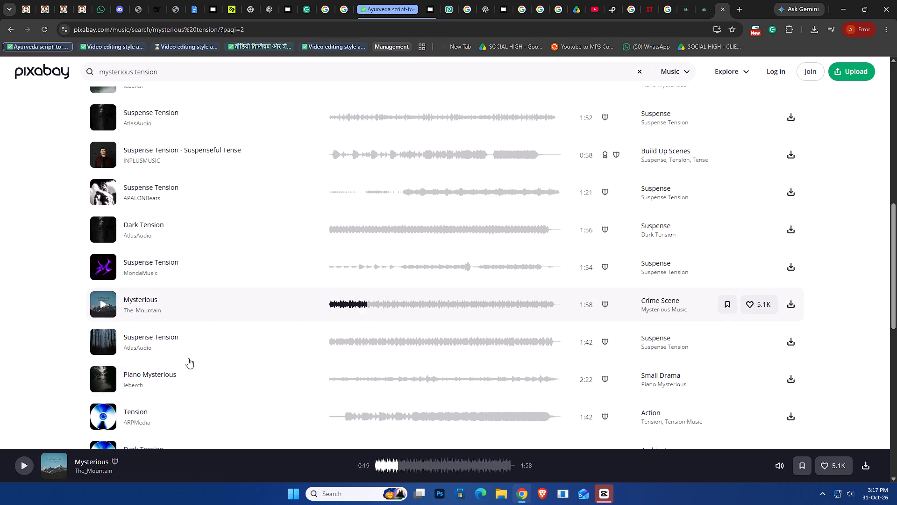
Preview The_Mountain's Tension and SigmaMusicArt's Tension Background Music at the end of the second results page, ending with playback paused.
scroll(392, 384, down, 4)
click(344, 378)
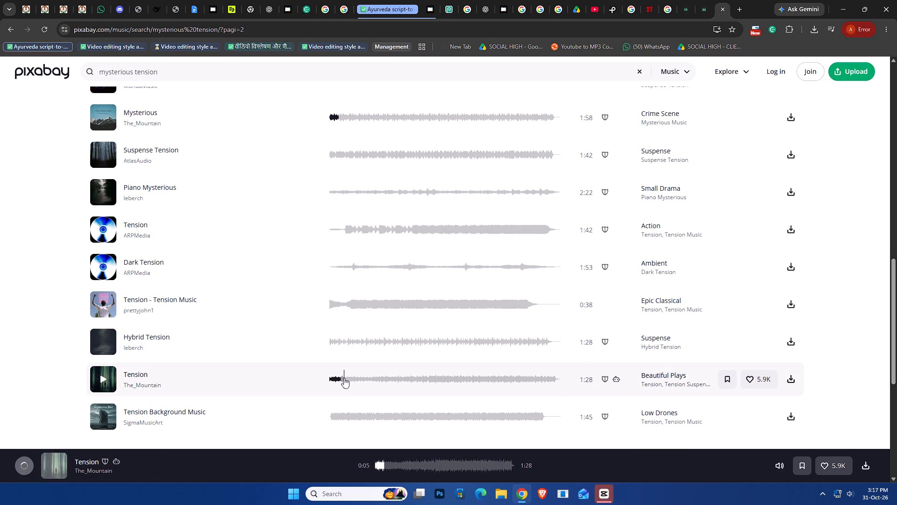
click(372, 376)
click(342, 413)
scroll(246, 366, down, 2)
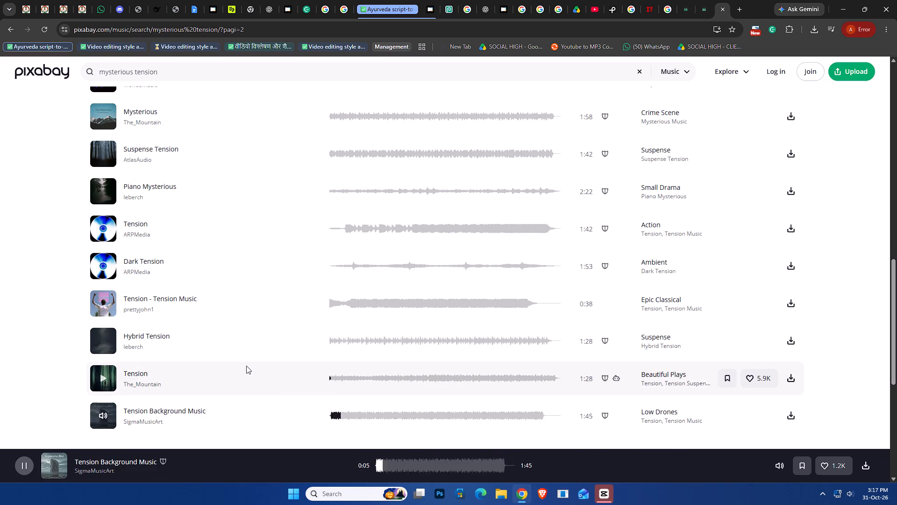
scroll(246, 366, down, 3)
click(99, 186)
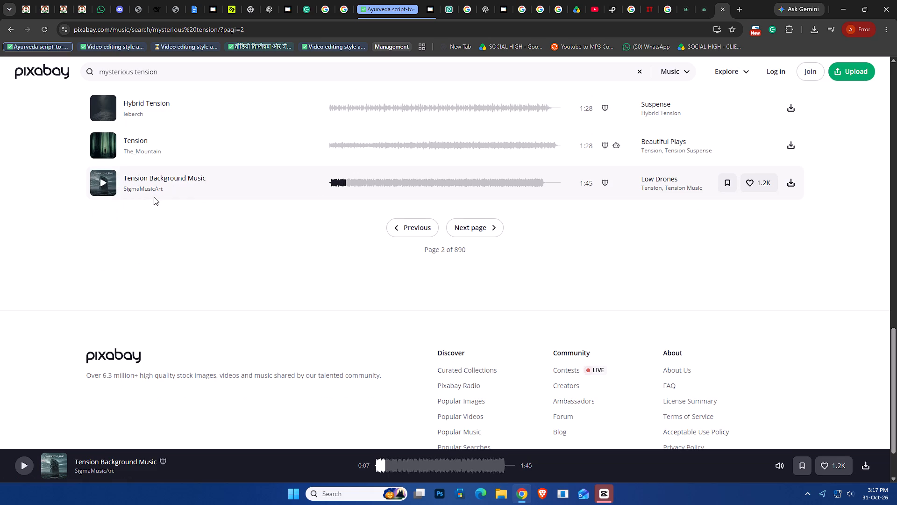
Go to the third results page and preview leberch's Tension Countdown, ARPMedia's 0:31 Suspense Tension Building and APALONBeats' Tension Documentary, ending with playback paused.
click(474, 233)
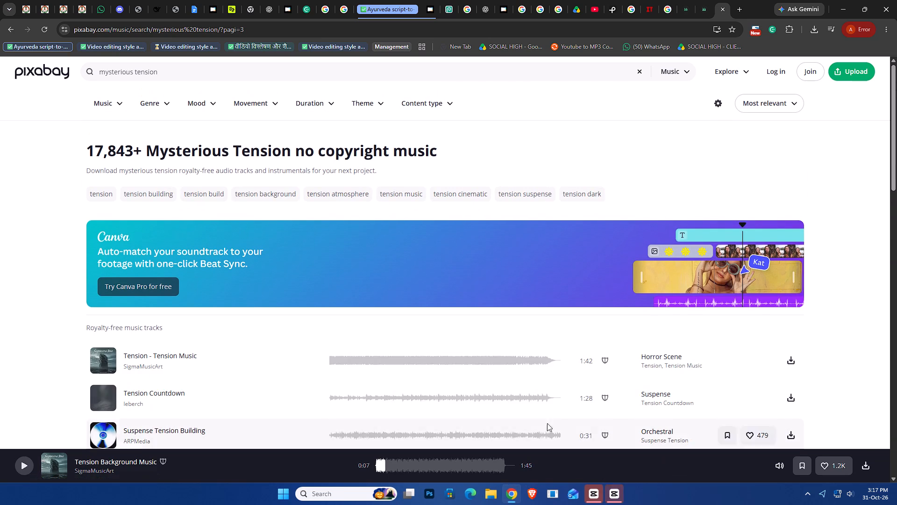
scroll(327, 350, down, 1)
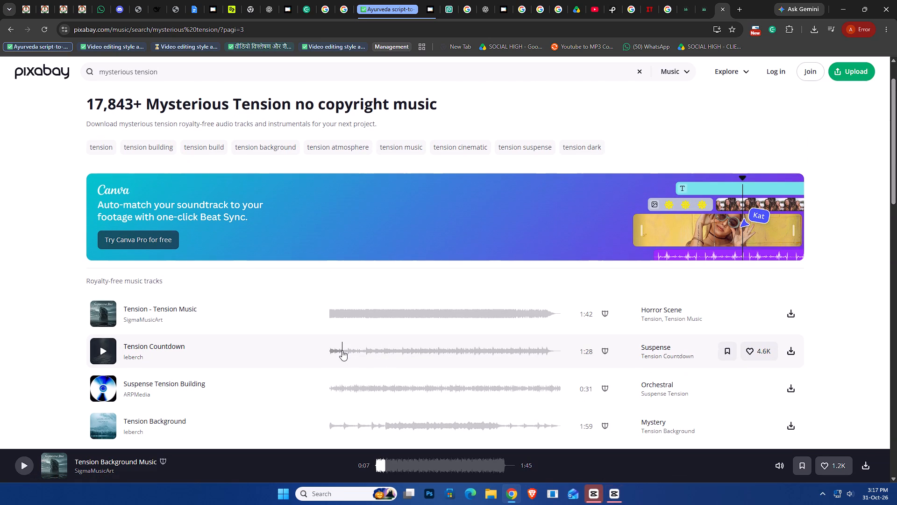
click(342, 350)
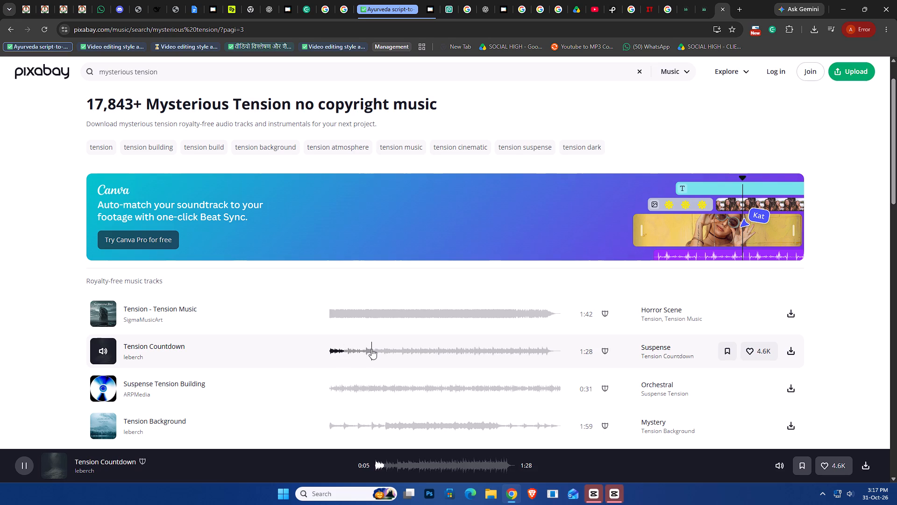
click(371, 349)
click(427, 349)
click(376, 381)
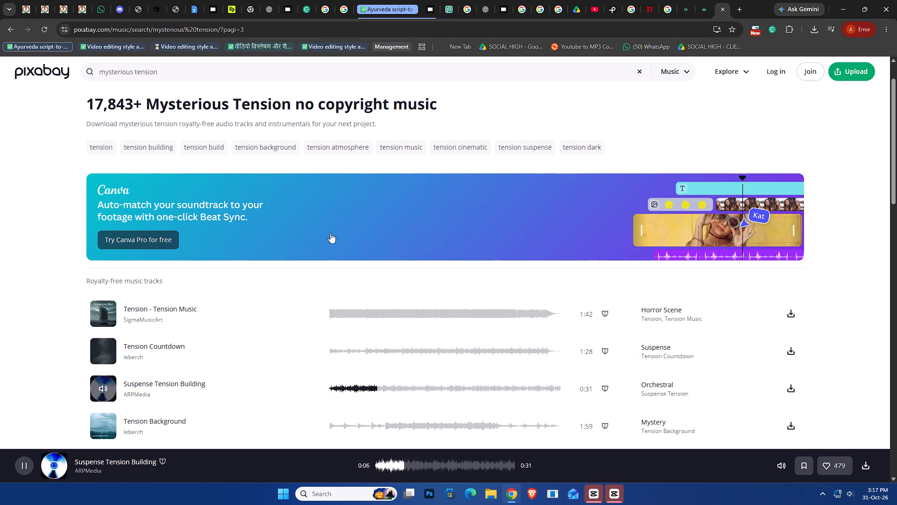
scroll(330, 233, down, 2)
click(350, 365)
scroll(336, 314, down, 2)
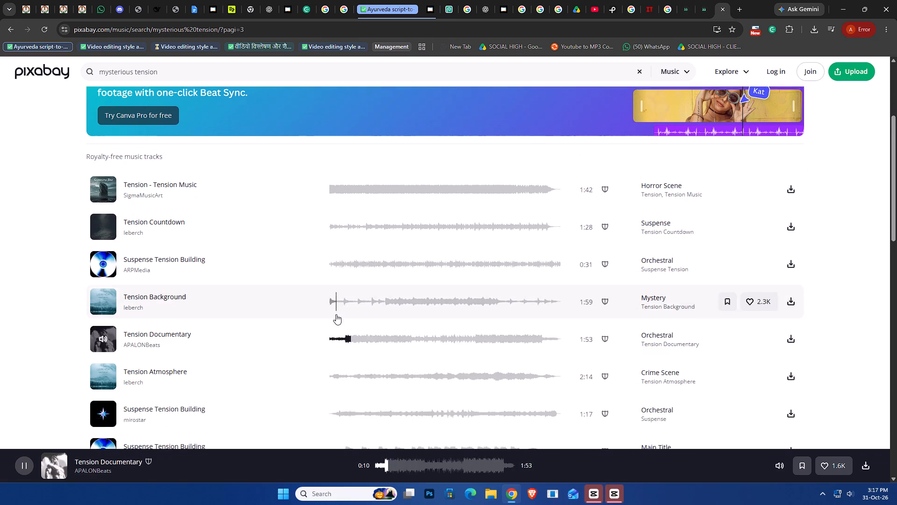
click(102, 275)
Preview ARPMedia's Tension - Tension Music and leberch's Mysterious Cinematic further down the third results page, pausing each after listening.
scroll(485, 318, down, 2)
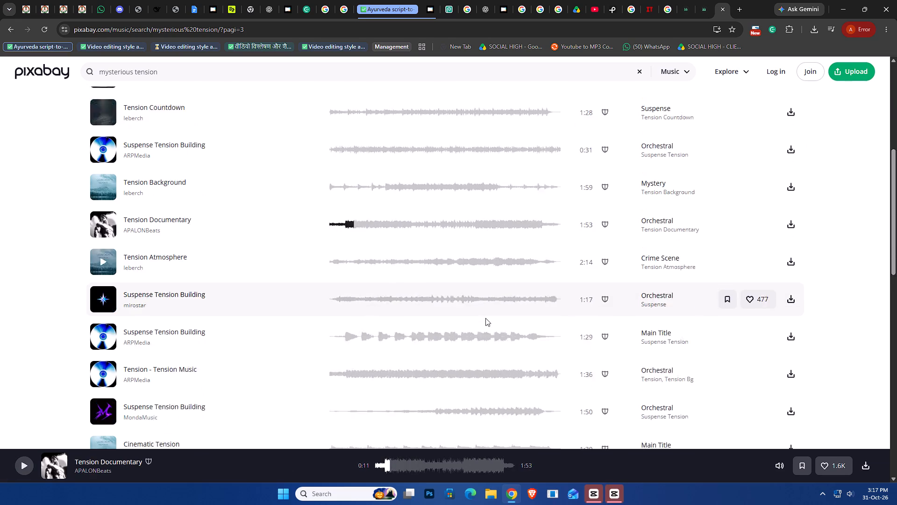
click(349, 331)
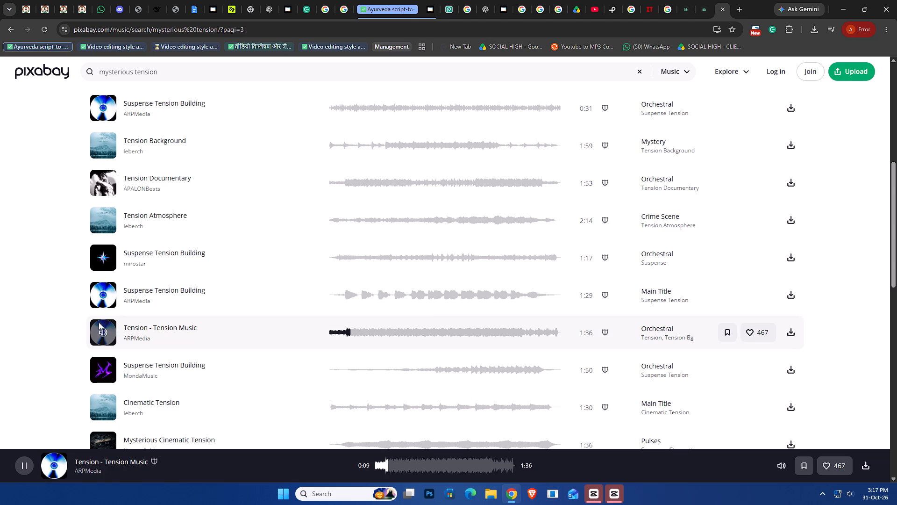
click(101, 335)
scroll(416, 325, down, 3)
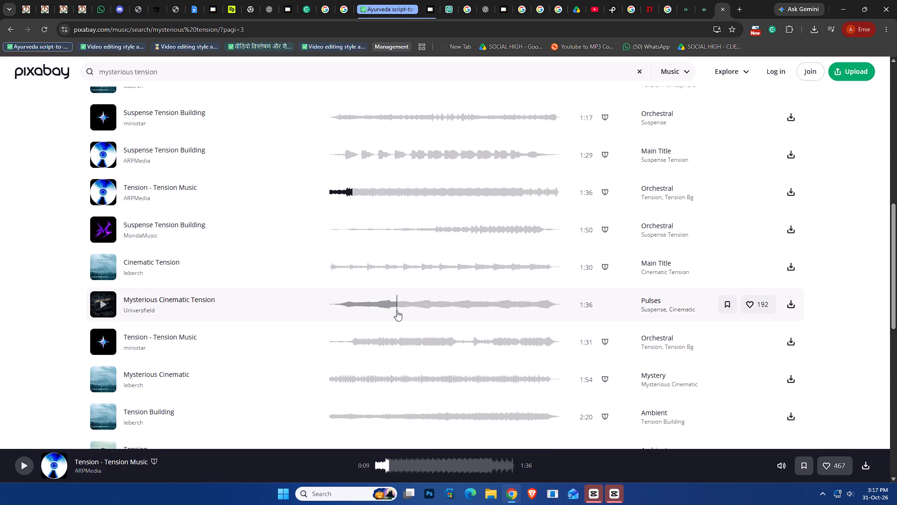
scroll(389, 325, down, 3)
click(347, 227)
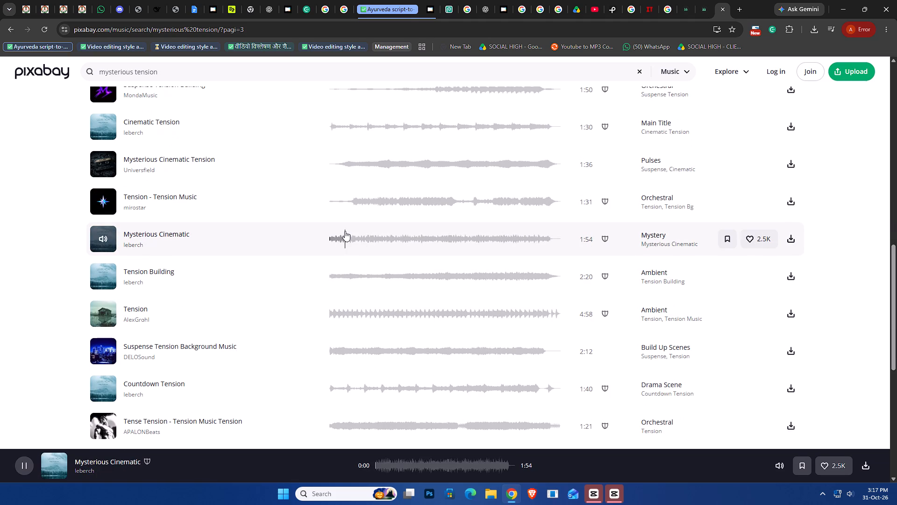
click(375, 243)
click(113, 236)
Clear the mysterious tension query from the music search field.
scroll(166, 226, up, 3)
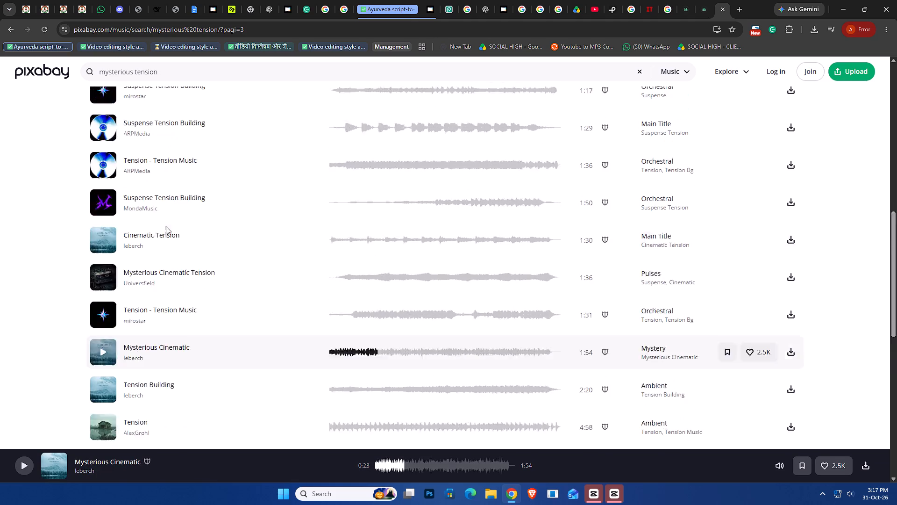
scroll(166, 226, up, 19)
drag(191, 68, 18, 79)
key(BackSpace)
key(BackSpace)
key(BackSpace)
key(BackSpace)
key(BackSpace)
key(BackSpace)
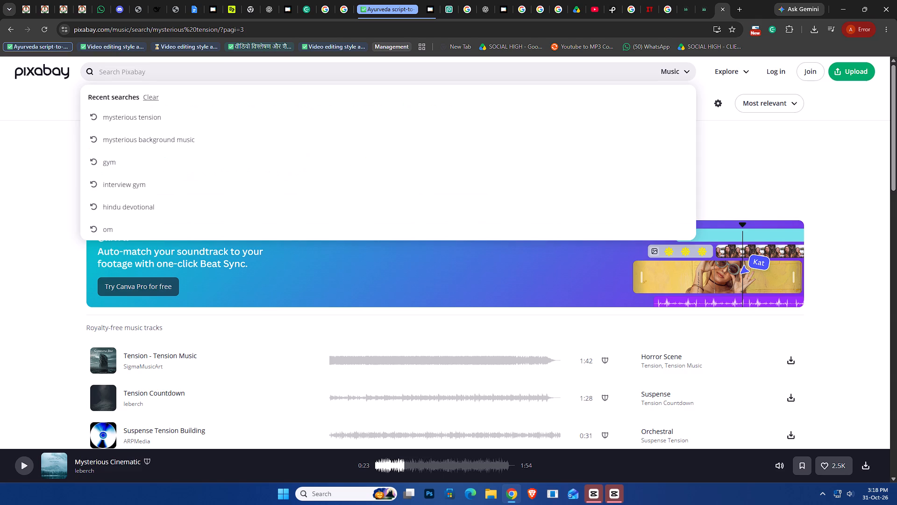
key(BackSpace)
key(BackSpace)
key(BackSpace)
key(BackSpace)
key(BackSpace)
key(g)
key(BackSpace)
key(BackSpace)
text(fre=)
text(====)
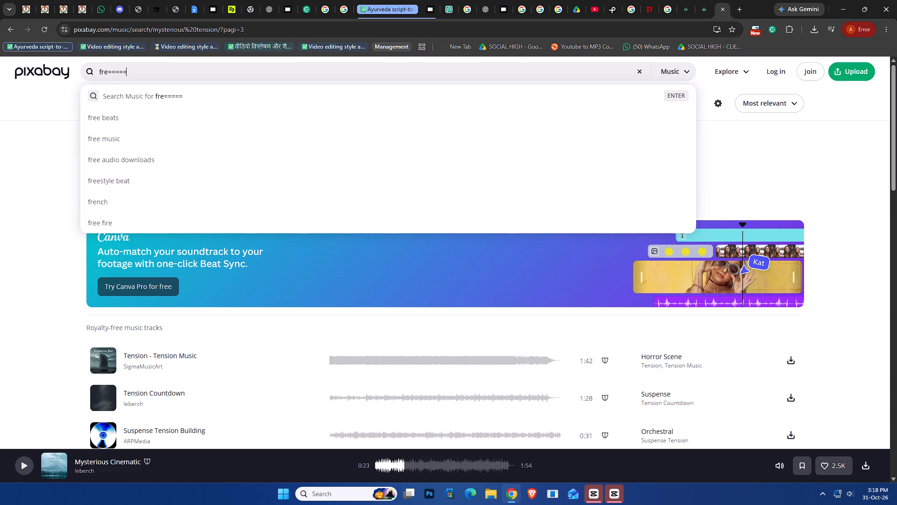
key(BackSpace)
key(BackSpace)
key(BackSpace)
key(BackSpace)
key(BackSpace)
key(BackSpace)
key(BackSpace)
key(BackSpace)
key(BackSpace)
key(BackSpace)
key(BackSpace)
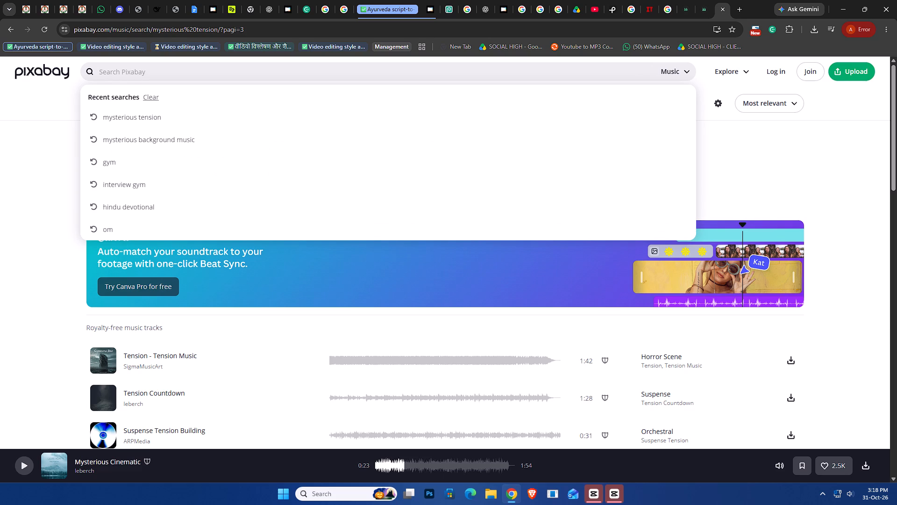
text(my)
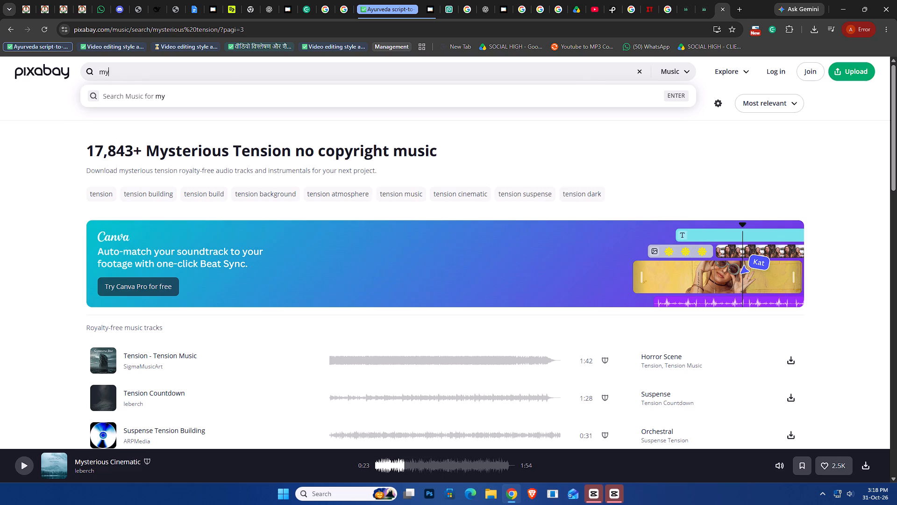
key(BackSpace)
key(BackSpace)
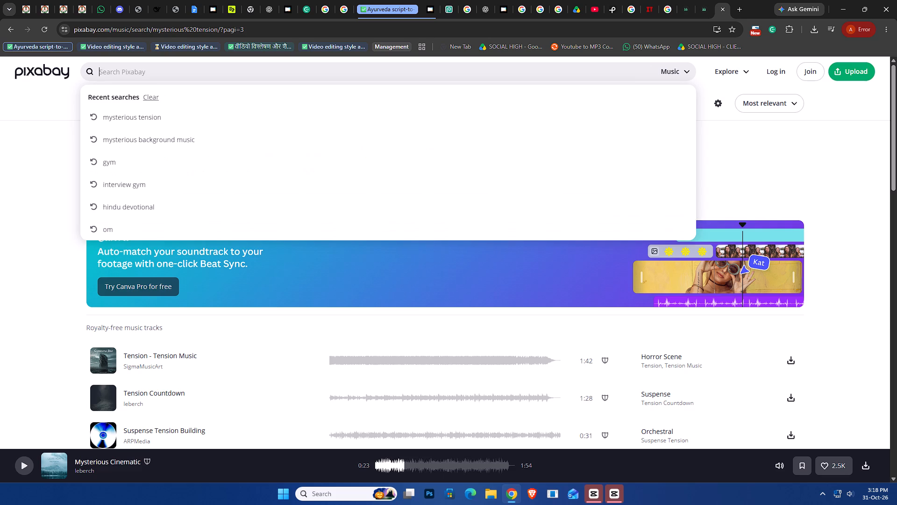
Search the music library for the suggested query tension building.
text(tensio)
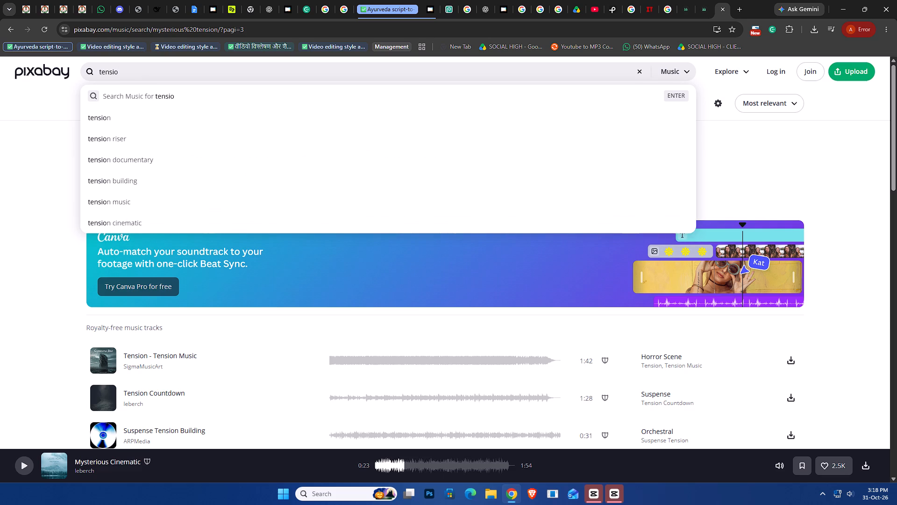
click(119, 186)
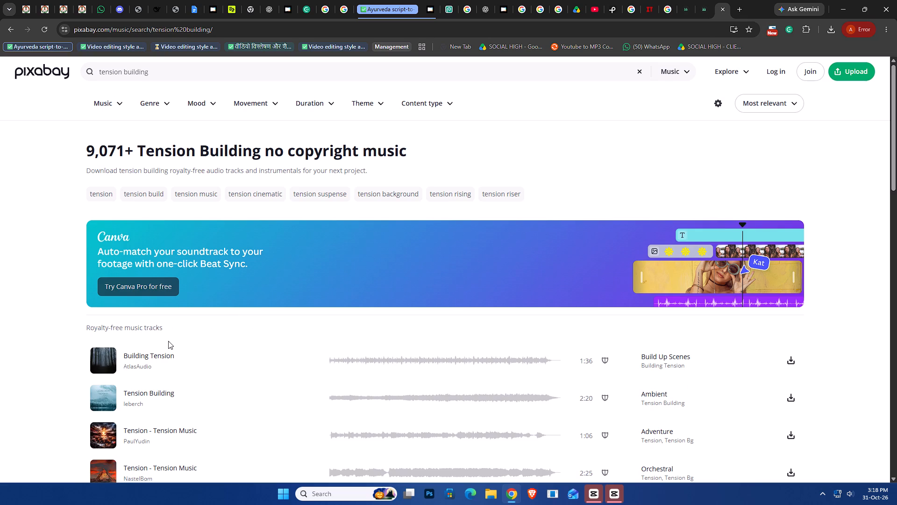
Preview AtlasAudio's Building Tension, leberch's Tension Building and the 1:06 Tension - Tension Music in the Adventure category, ending with playback paused.
click(103, 355)
scroll(224, 339, down, 2)
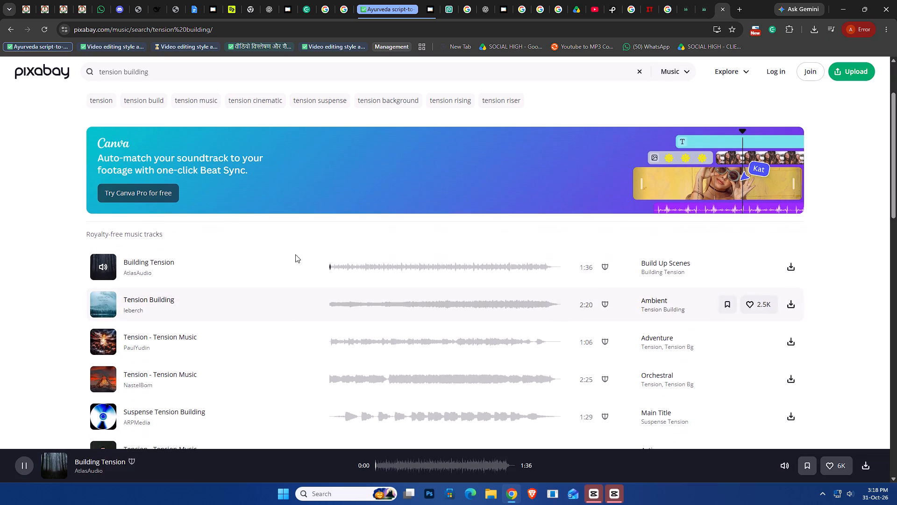
click(365, 260)
click(355, 305)
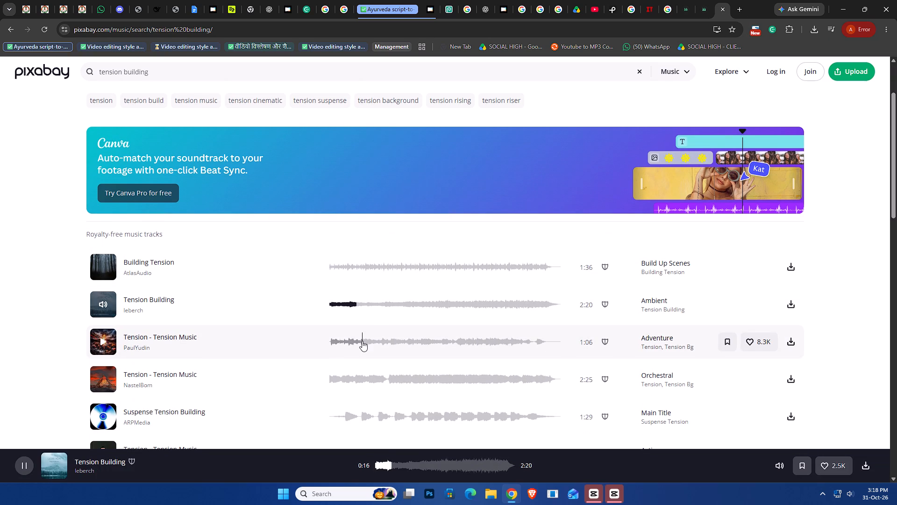
click(362, 341)
click(100, 341)
Preview leberch's 1:36 Tension and DELOSound's 1:40 Suspense Tension Building further down the tension building results.
scroll(328, 341, down, 3)
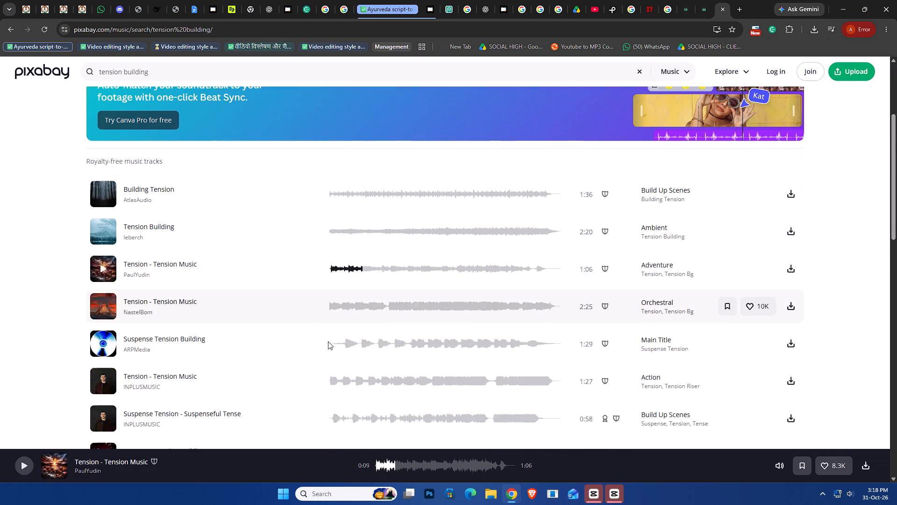
scroll(348, 366, down, 3)
click(342, 323)
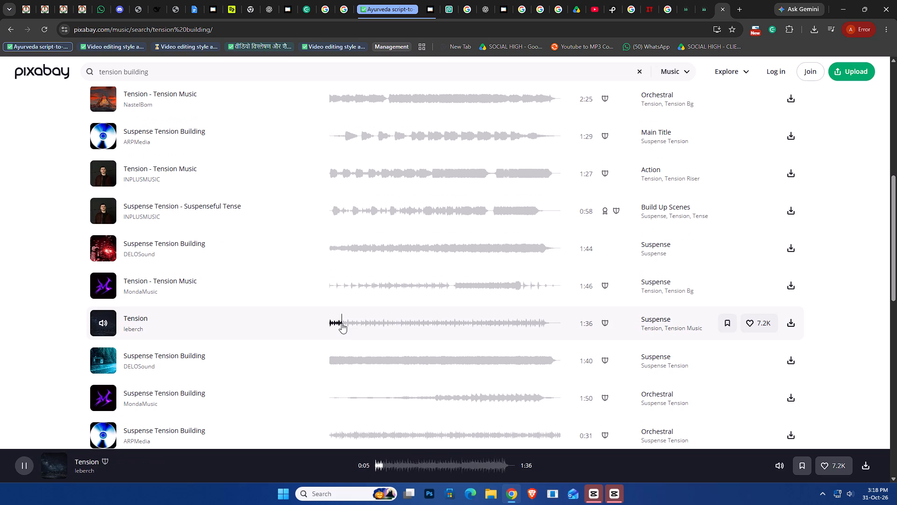
click(350, 370)
click(349, 362)
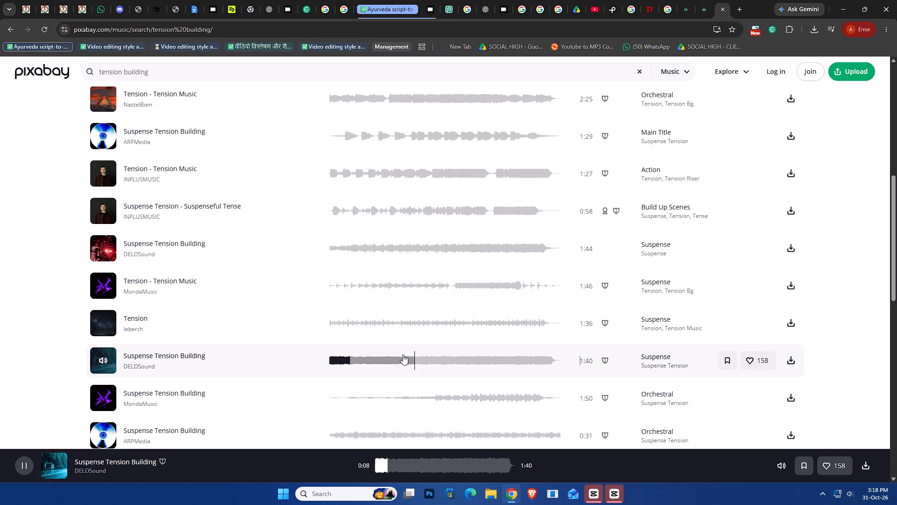
Replace the search query with the suggested query tension cinematic and open its music results.
scroll(204, 315, up, 11)
drag(149, 77, 76, 78)
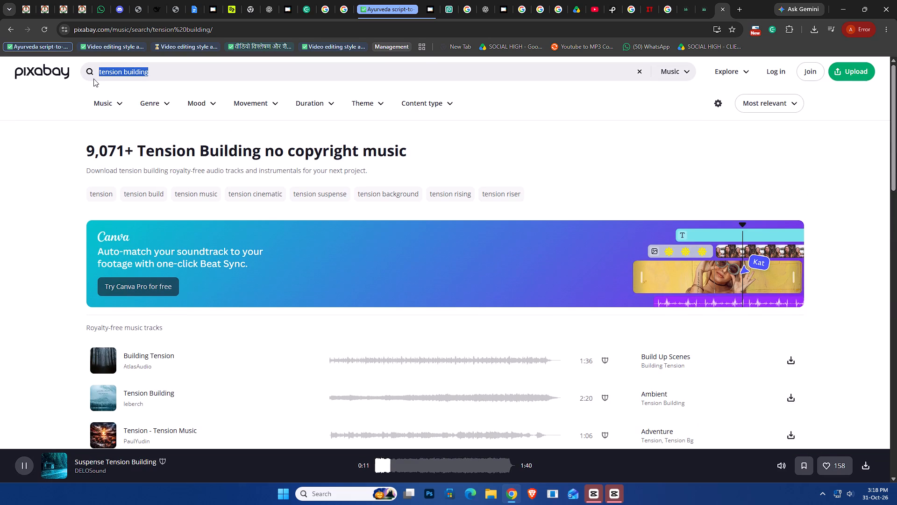
key(BackSpace)
text(tens)
text(ion)
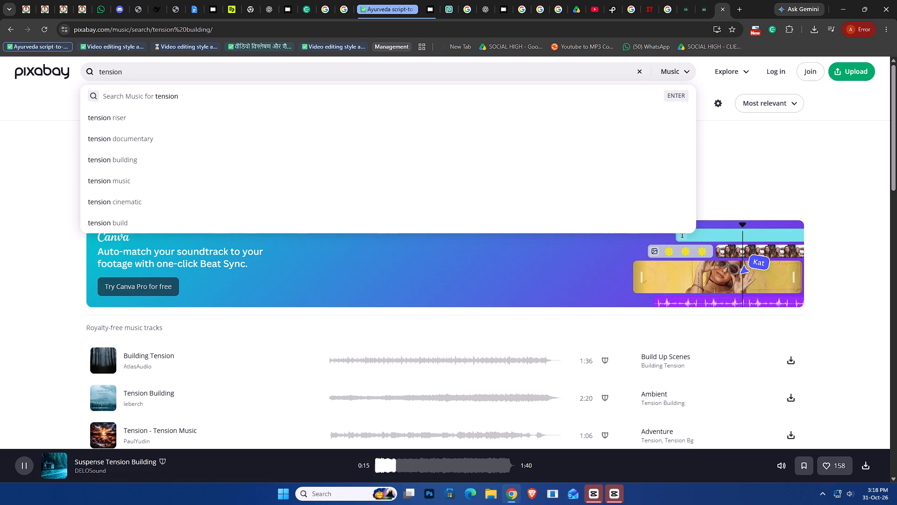
click(122, 203)
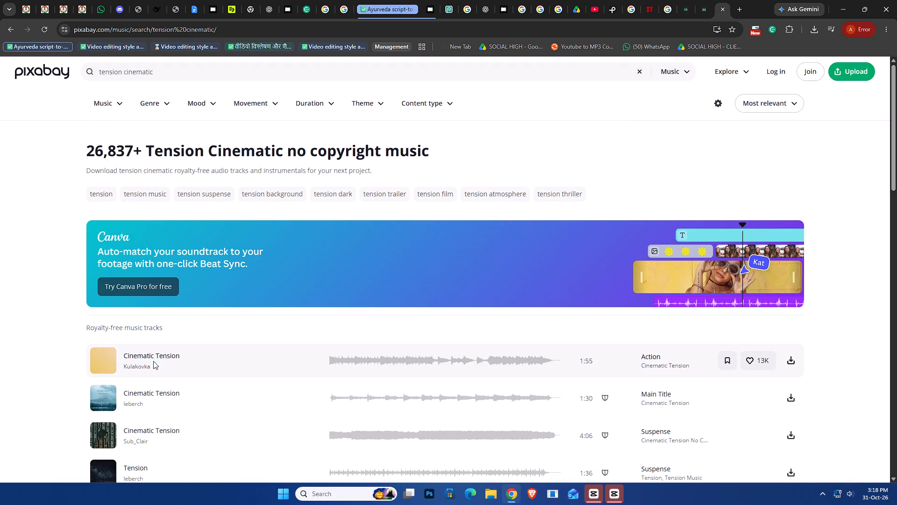
Preview the Cinematic Tension tracks by Kulakovka, leberch and Sub_Clair, plus leberch's 1:36 Tension.
click(99, 360)
click(347, 368)
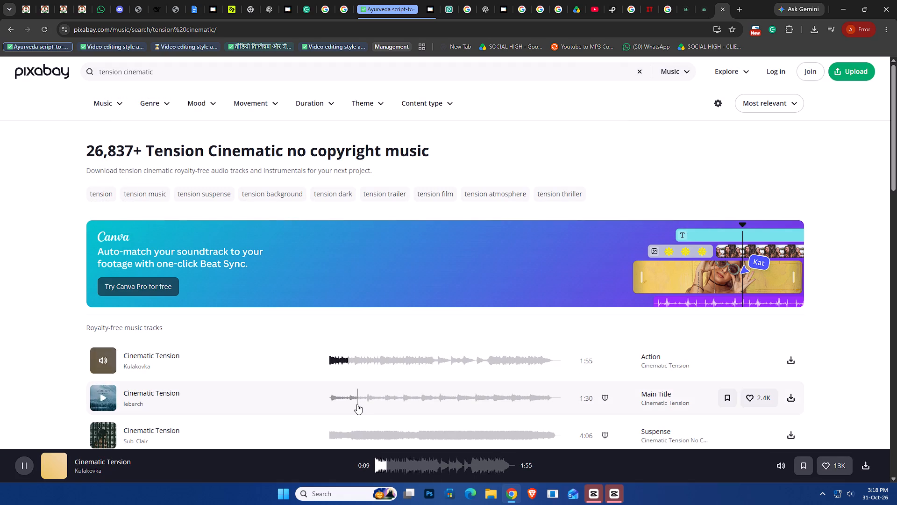
click(357, 404)
scroll(355, 402, down, 2)
click(341, 350)
click(349, 382)
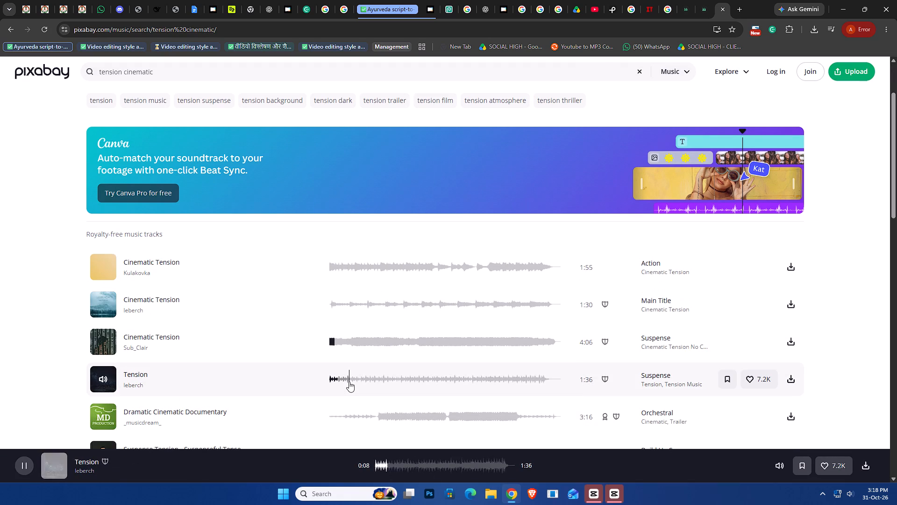
Preview StudioKolomna's Risk and several passages of leberch's Asylum (Tension).
scroll(363, 382, down, 3)
click(348, 342)
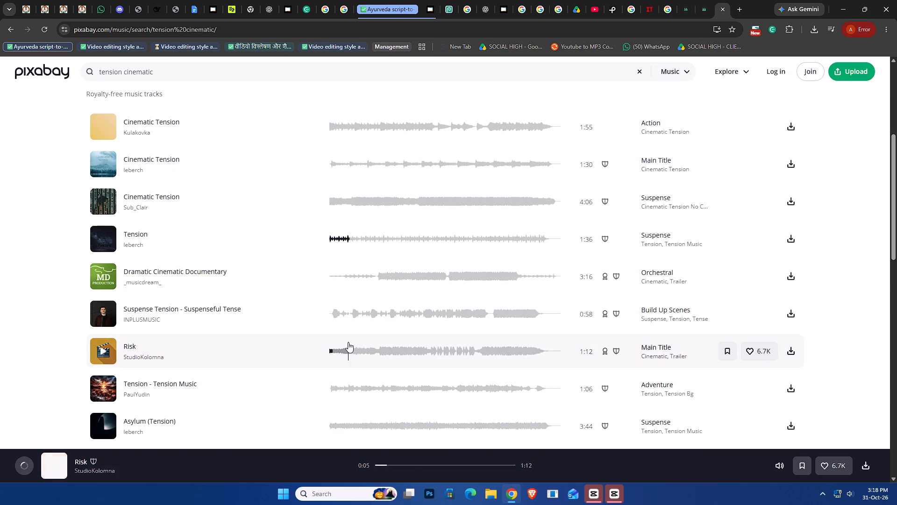
click(339, 419)
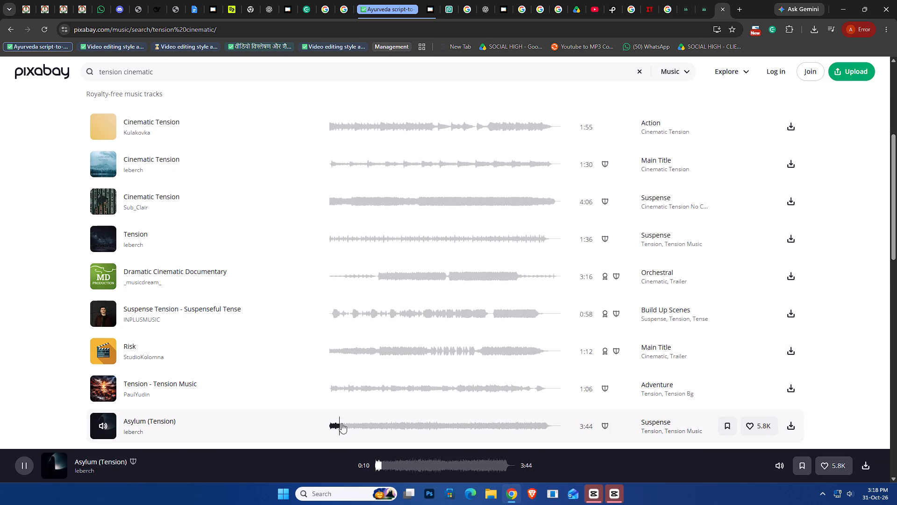
click(362, 425)
click(394, 425)
Preview leberch's 2:08 Tension, SolarFLEX's Tension, leberch's Zeros (Tension) and AtlasAudio's 2:20 and 1:52 Suspense Tension tracks.
scroll(389, 421, down, 3)
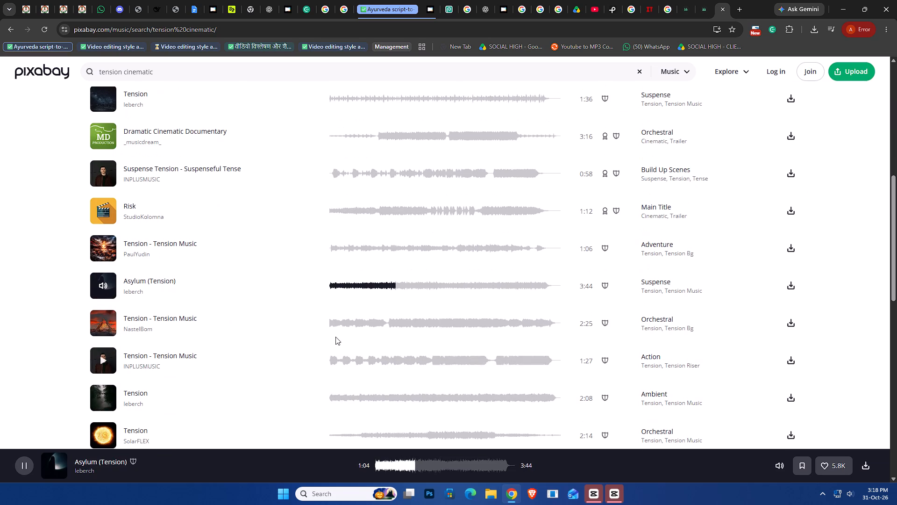
click(338, 405)
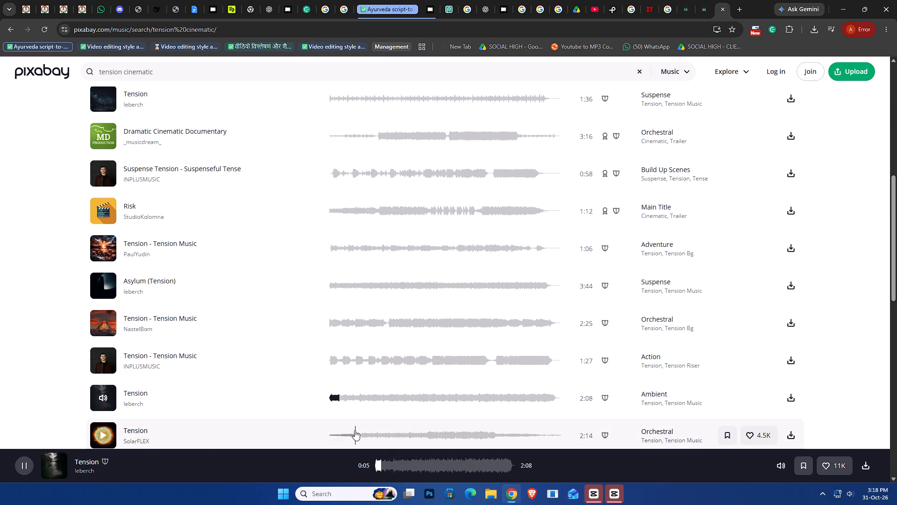
click(355, 430)
scroll(355, 430, down, 3)
click(344, 361)
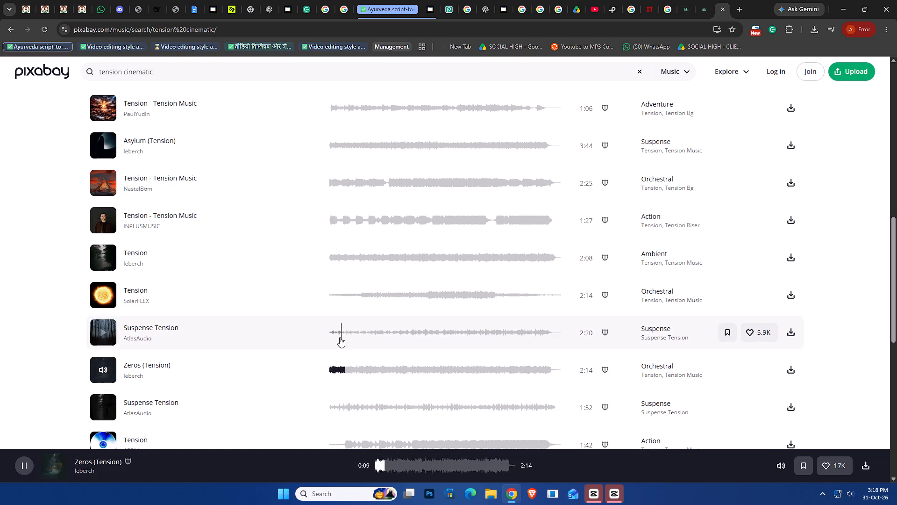
click(340, 337)
scroll(361, 430, down, 4)
click(370, 210)
click(370, 217)
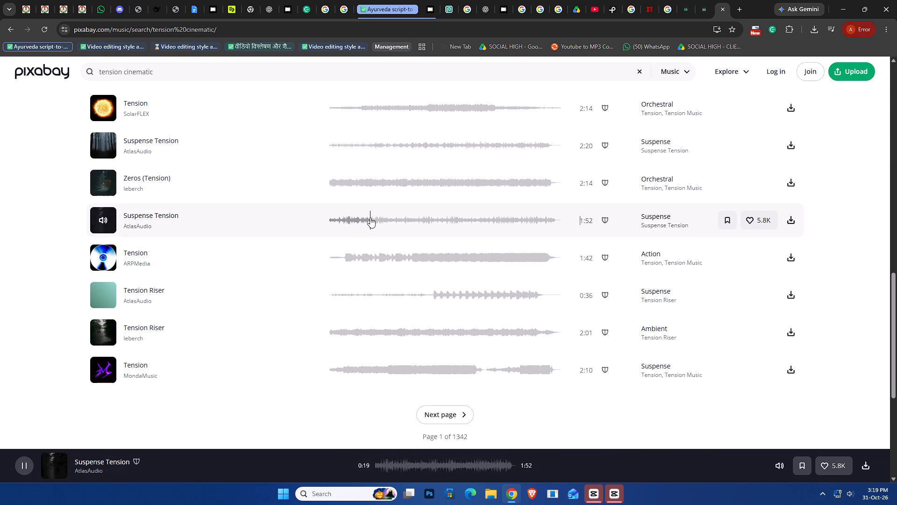
Preview leberch's Tension Riser and MondaMusic's Tension, plus leberch's Grey Square (Tension) and 1:48 Tension on the second results page.
click(380, 335)
click(378, 378)
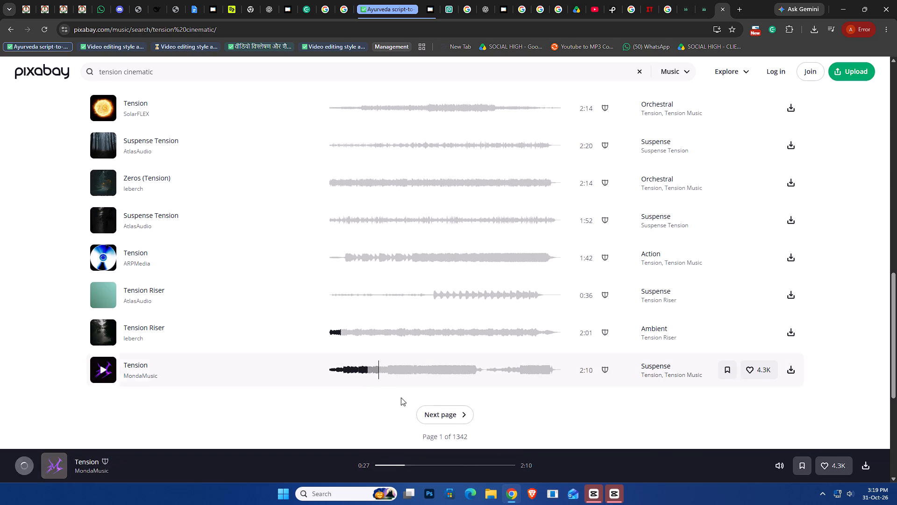
click(435, 411)
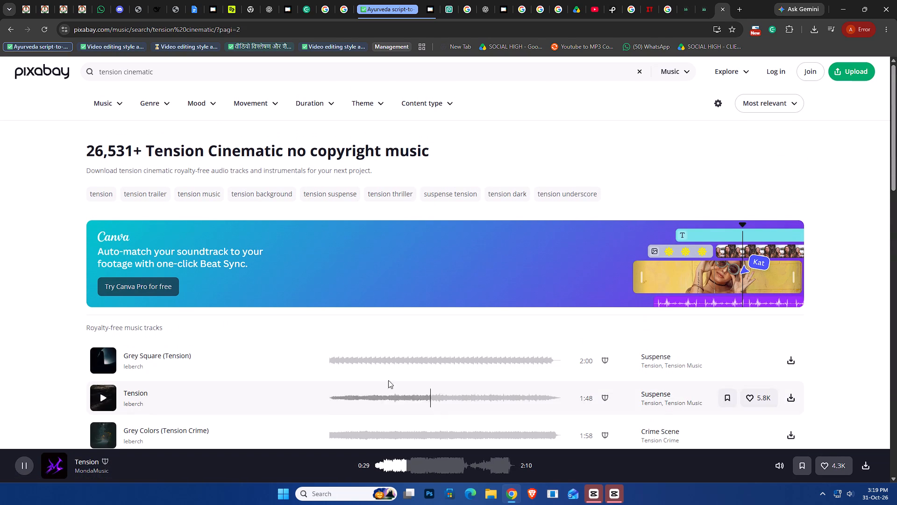
click(383, 355)
click(406, 363)
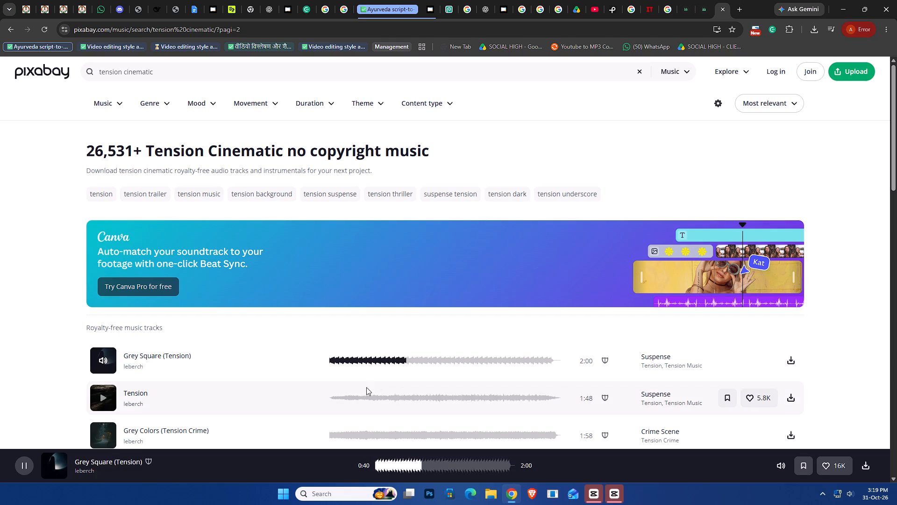
click(356, 400)
click(390, 390)
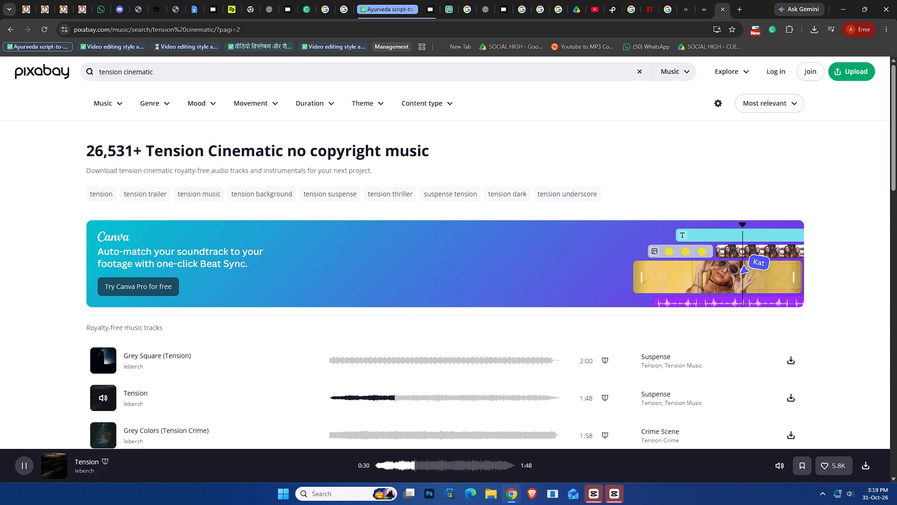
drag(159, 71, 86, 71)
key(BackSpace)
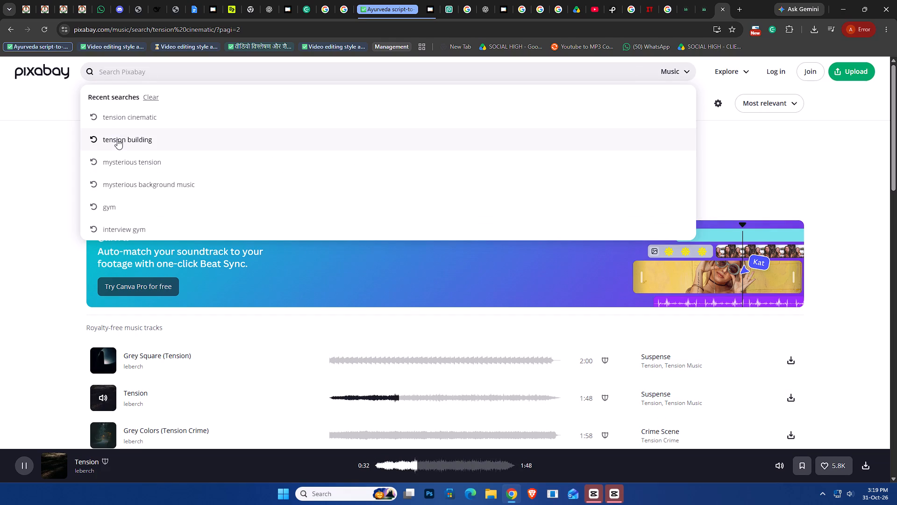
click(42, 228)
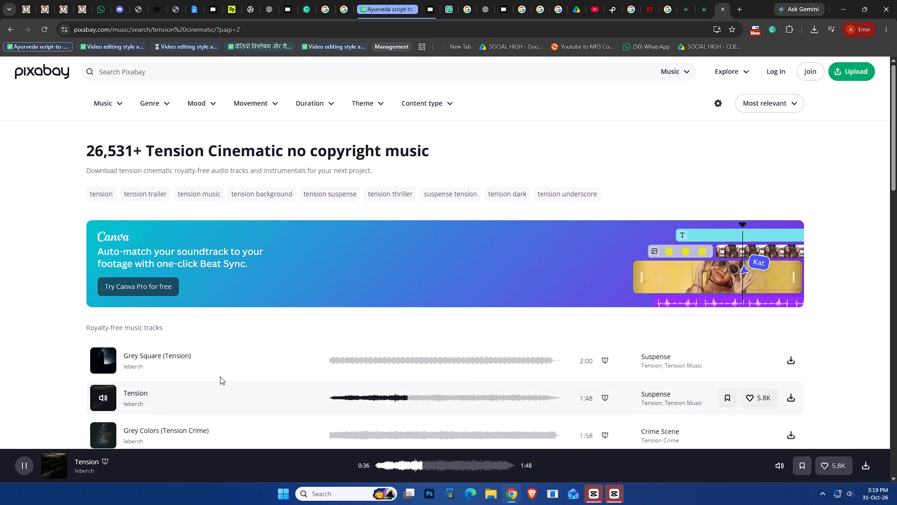
Pause the music preview, switch to CapCut, dismiss the Teams offer and open project 1030.
click(100, 397)
click(613, 488)
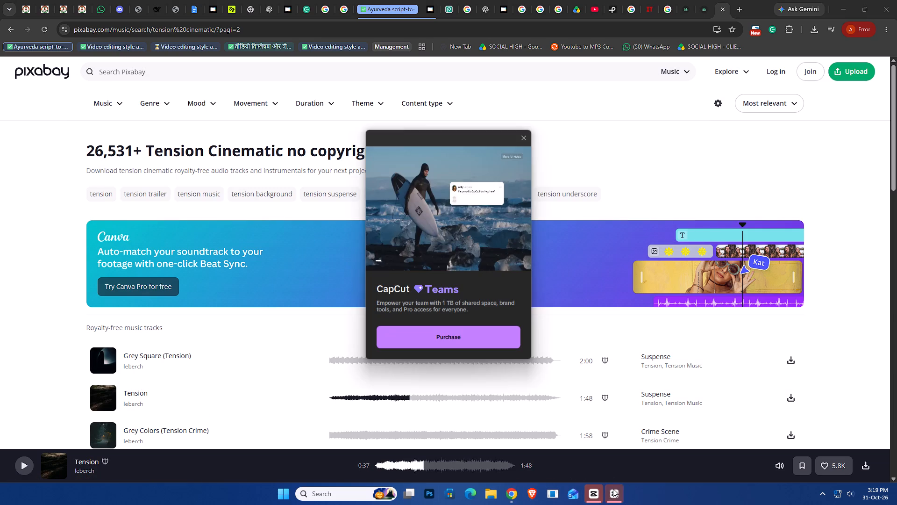
click(592, 491)
click(517, 136)
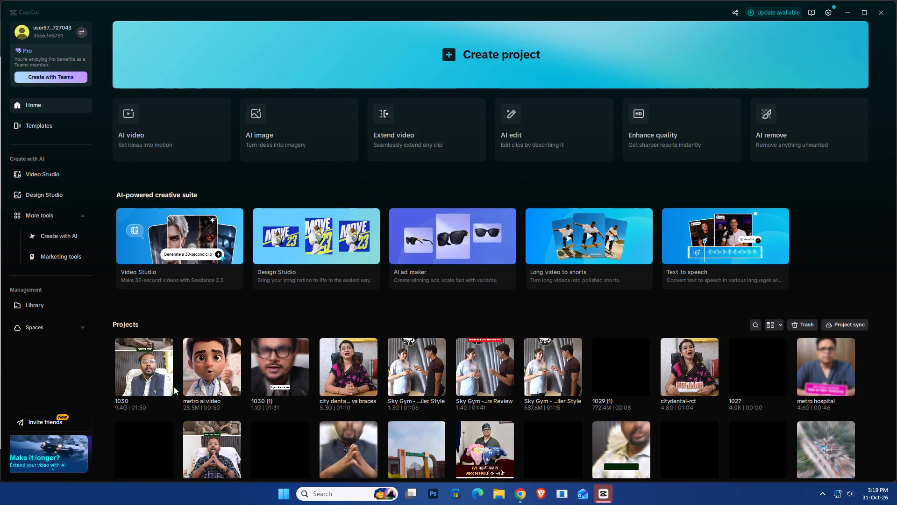
click(147, 371)
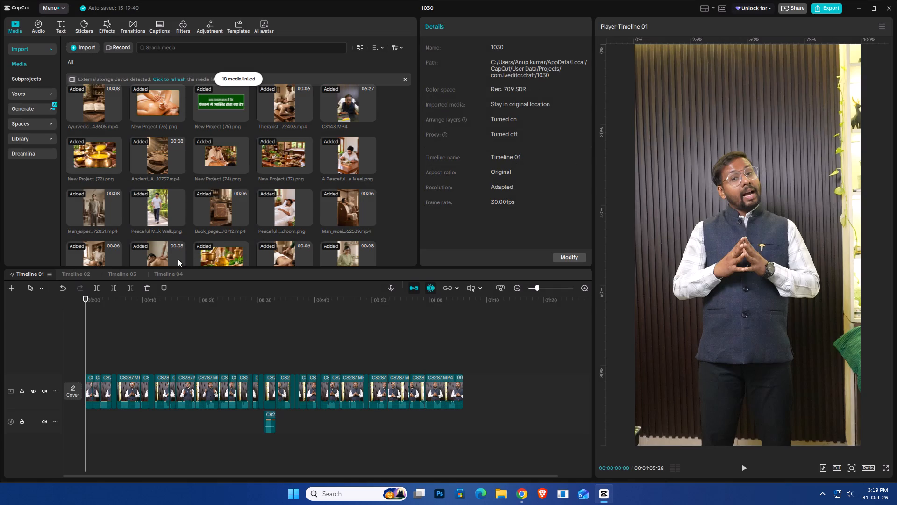
Open Timeline 03 and look over its video and audio tracks.
click(118, 274)
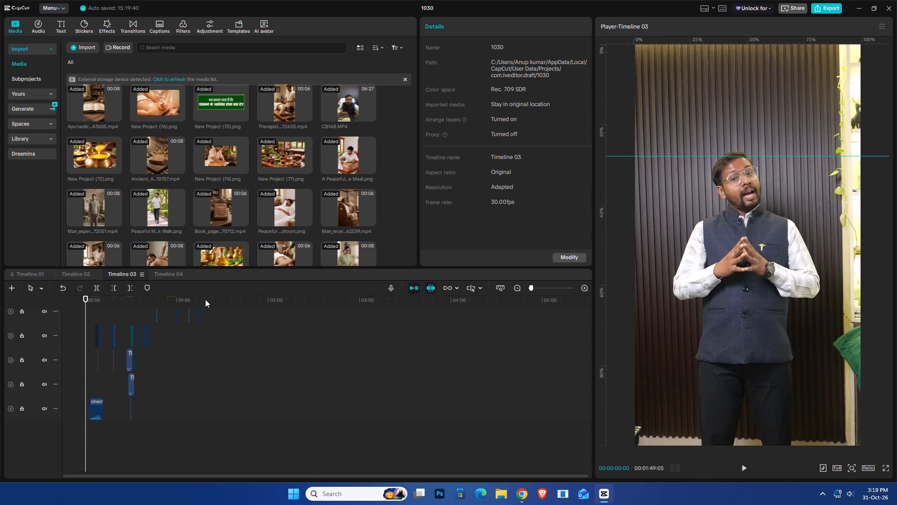
scroll(120, 344, up, 3)
scroll(120, 344, down, 2)
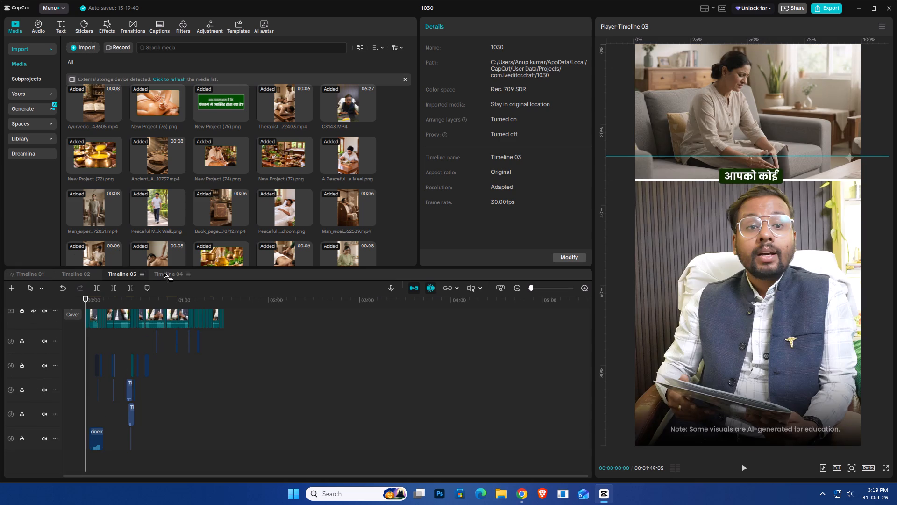
Import the project "ayurved -shodhan chikitsha" as a subproject.
click(25, 80)
click(123, 58)
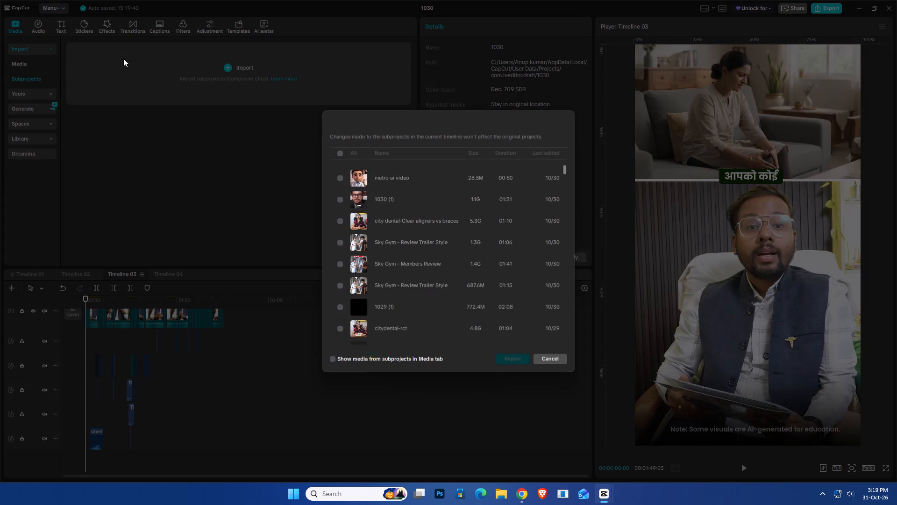
scroll(463, 269, down, 9)
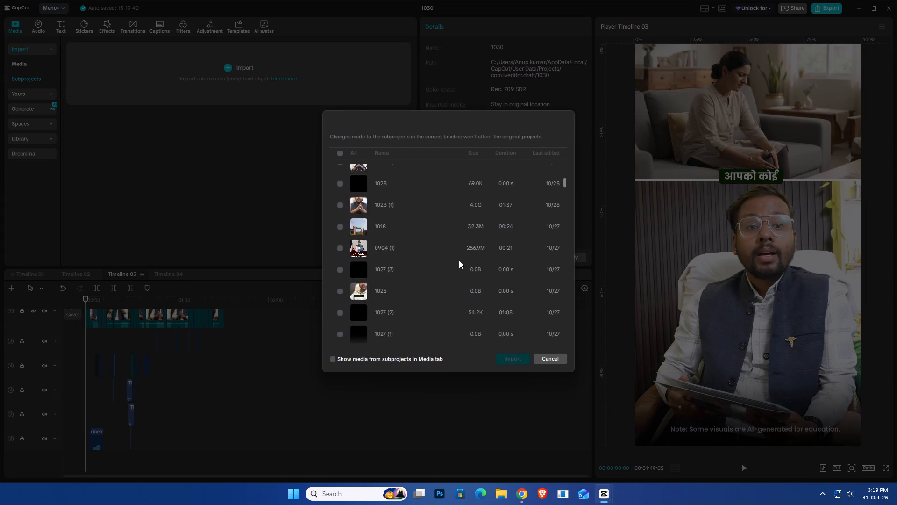
scroll(459, 260, down, 3)
scroll(410, 345, down, 5)
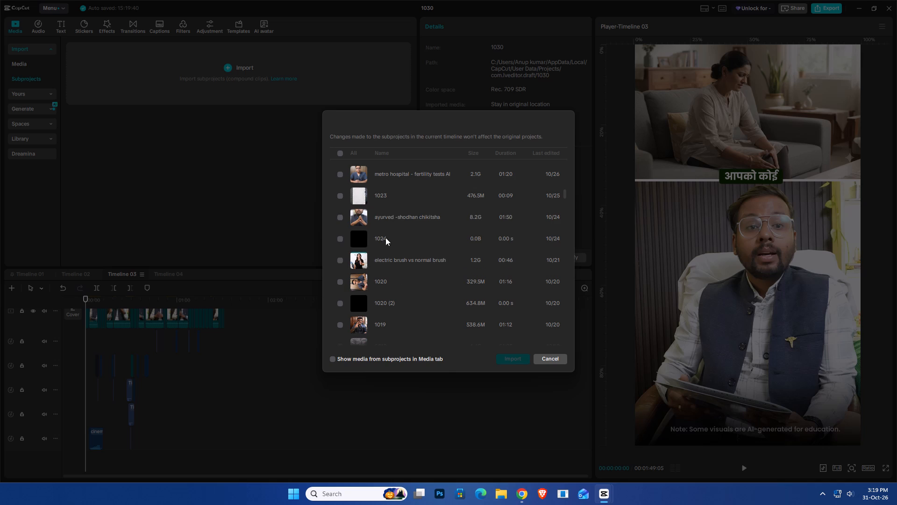
click(379, 217)
click(518, 357)
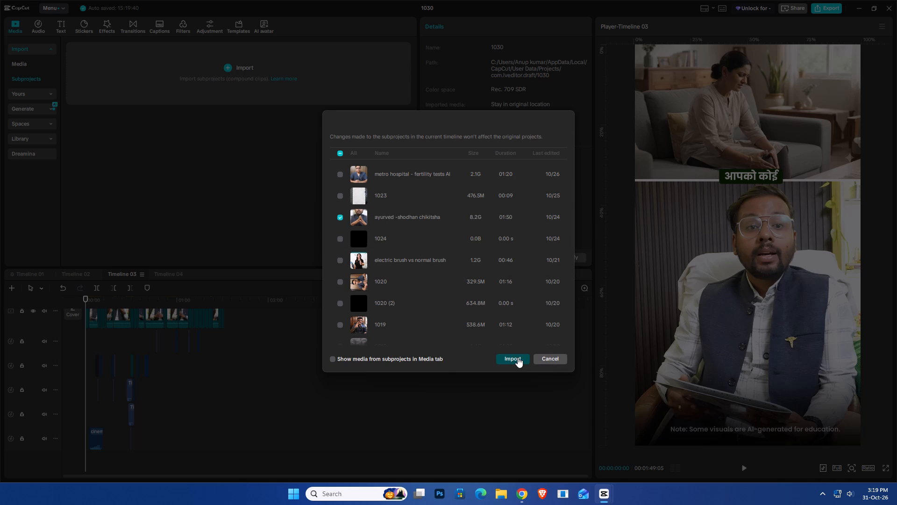
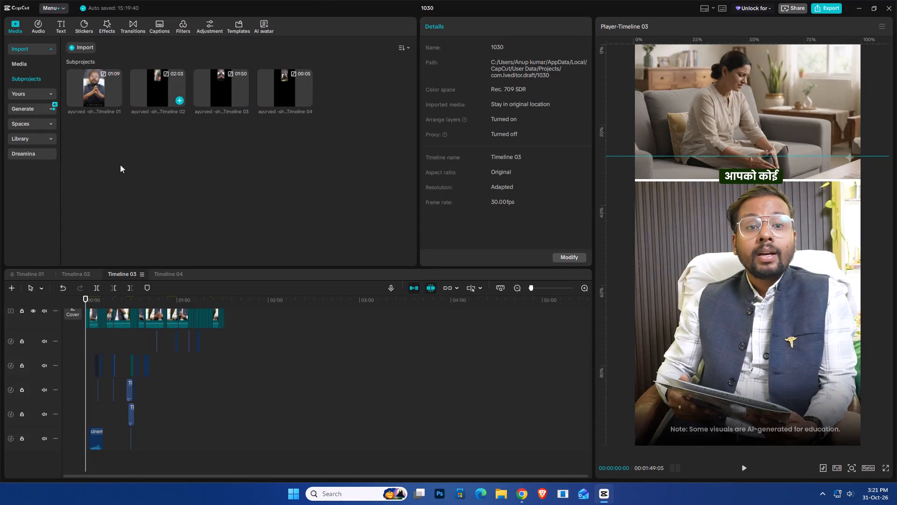
Create a new timeline and place the subproject "ayurved -shodhan chikitsha" Timeline 01 at its start.
click(153, 271)
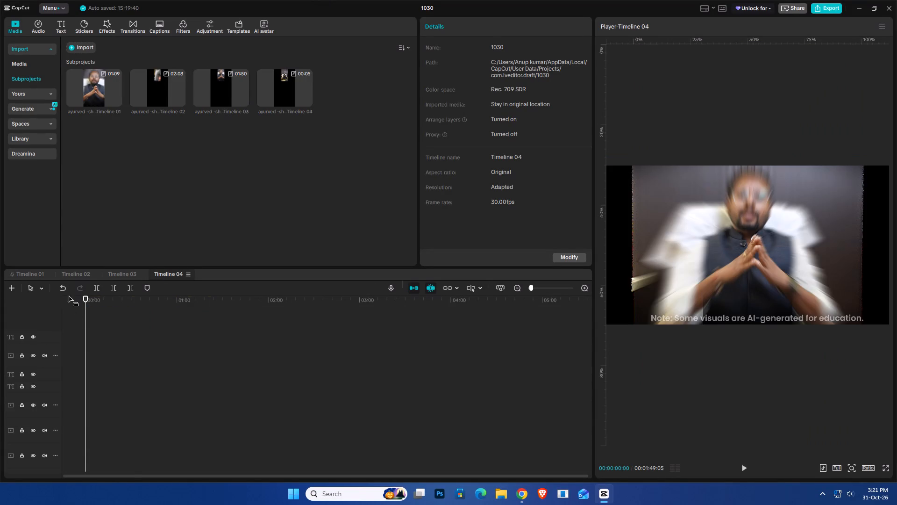
click(14, 287)
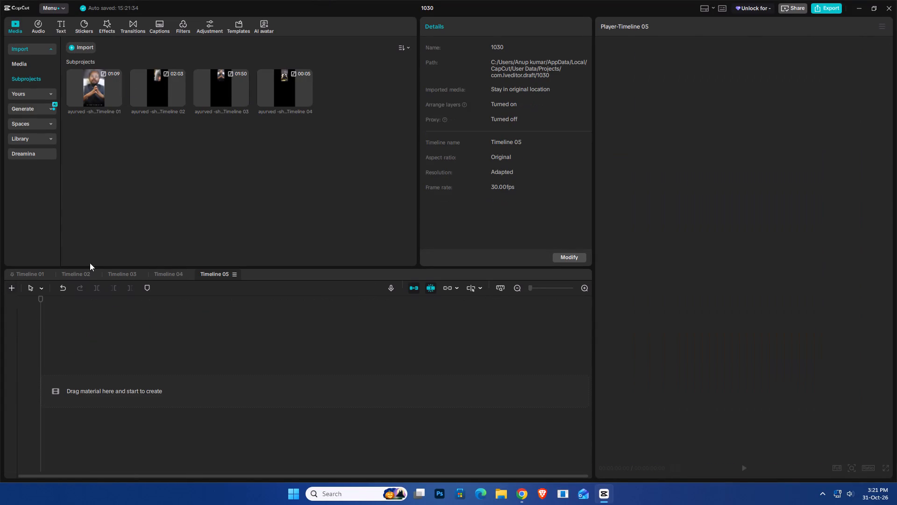
click(214, 88)
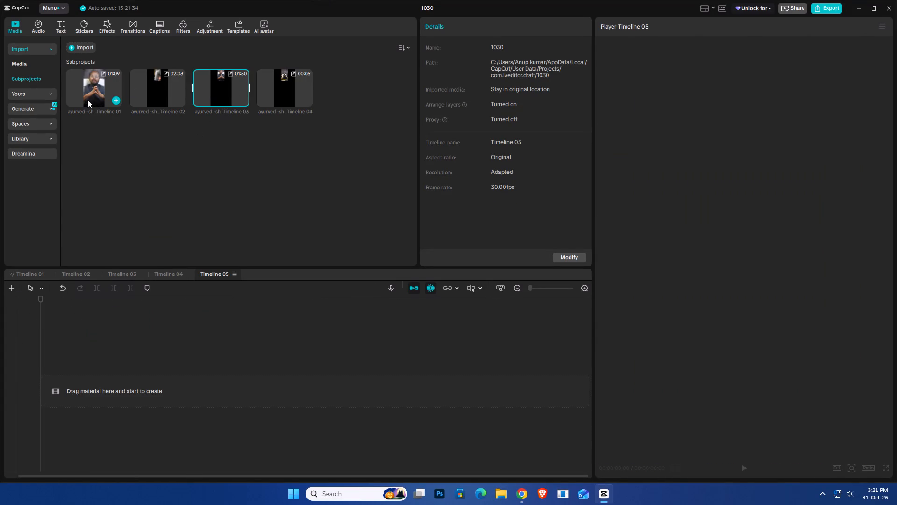
click(88, 97)
drag(87, 88, 87, 272)
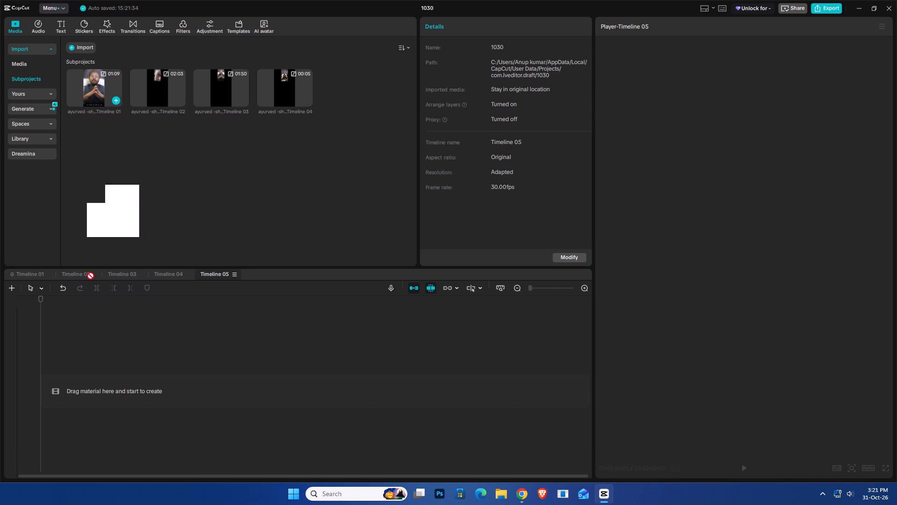
drag(87, 272, 66, 368)
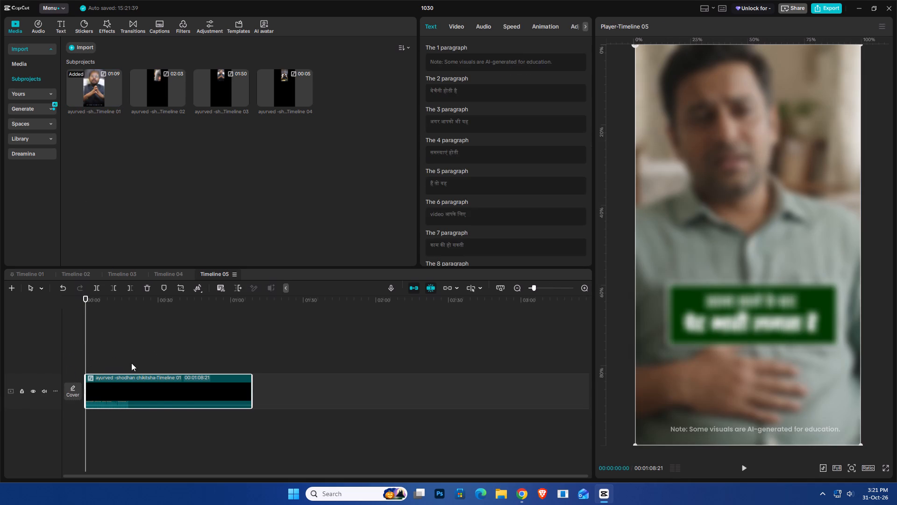
Undo the compound clip of the placed subproject to break it into its separate video and audio clips.
scroll(135, 364, up, 16)
right_click(136, 387)
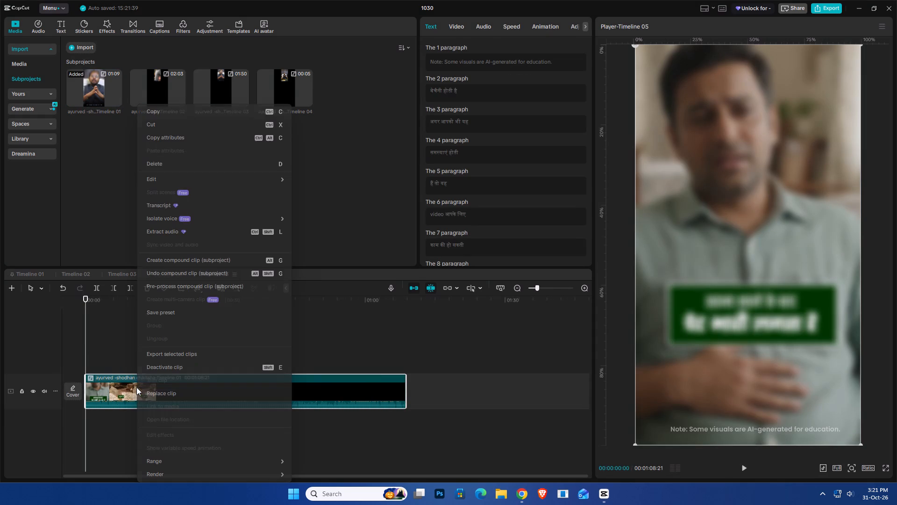
click(164, 278)
Copy both nastelbom-dramatic-436882.mp3 clips from Timeline 05 and paste them at the start of Timeline 03.
scroll(145, 378, up, 1)
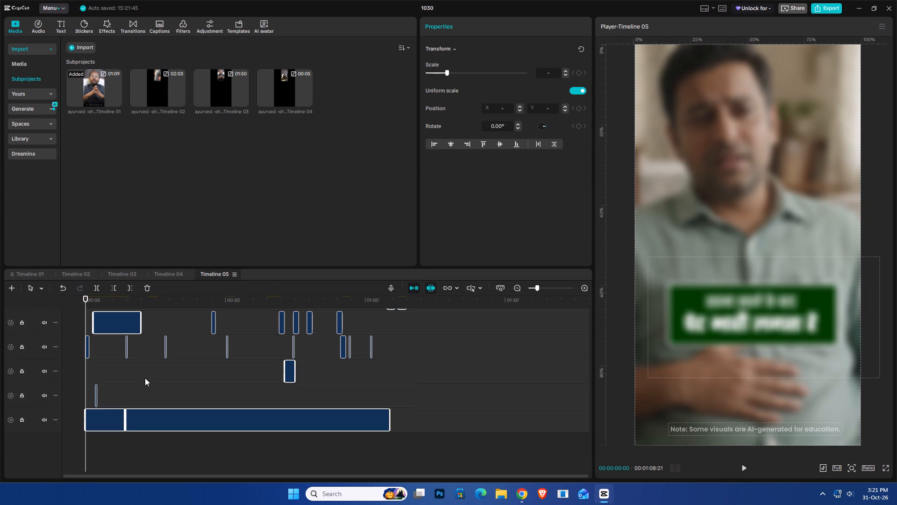
ctrl+scroll(127, 388, up, 7)
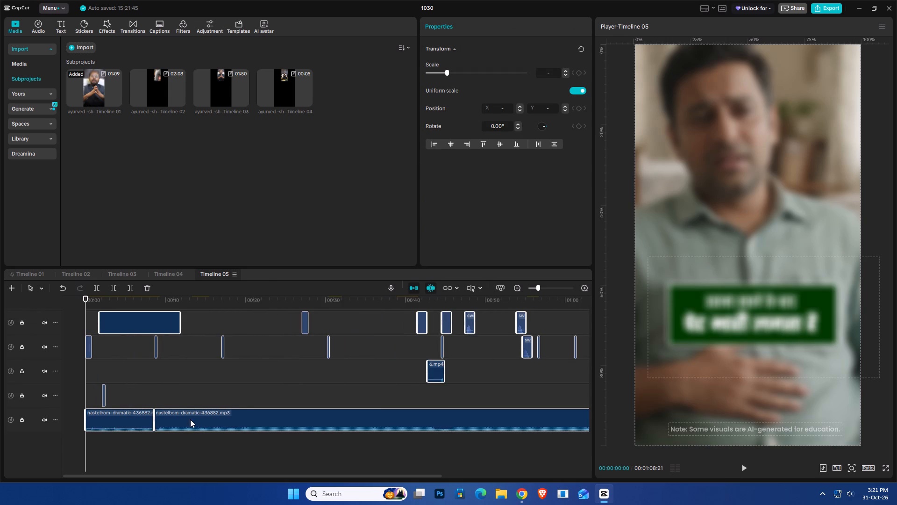
click(171, 423)
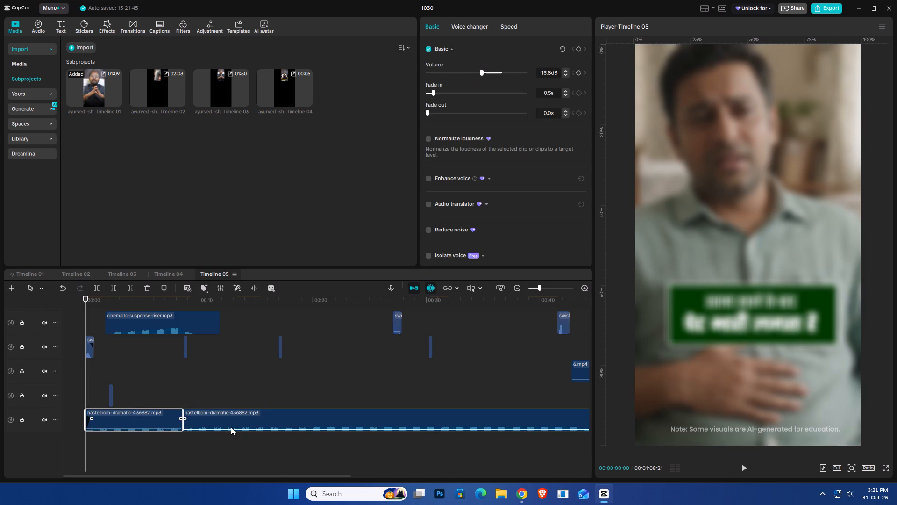
ctrl+click(228, 423)
key(ctrl+c)
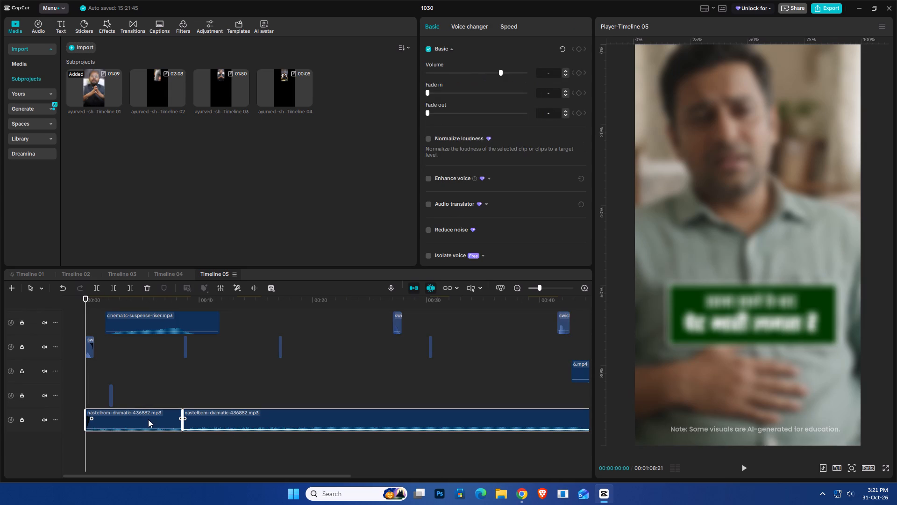
click(114, 273)
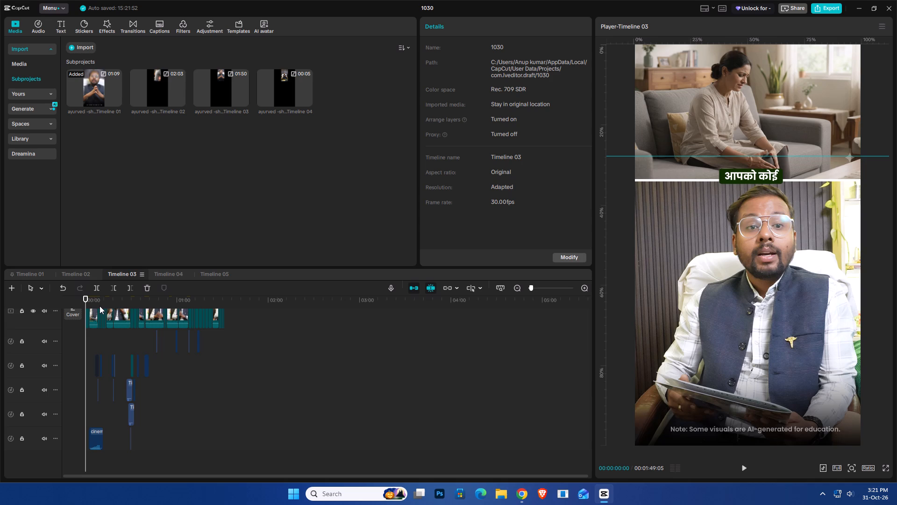
key(ctrl+v)
ctrl+scroll(124, 388, up, 20)
ctrl+scroll(124, 388, up, 4)
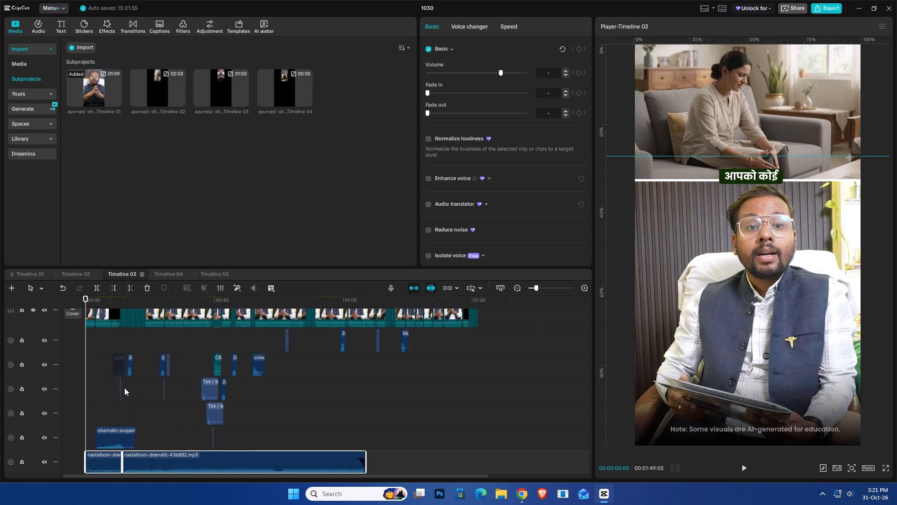
Play the pasted music and extend the second nastelbom-dramatic clip to the end of the video.
key(space)
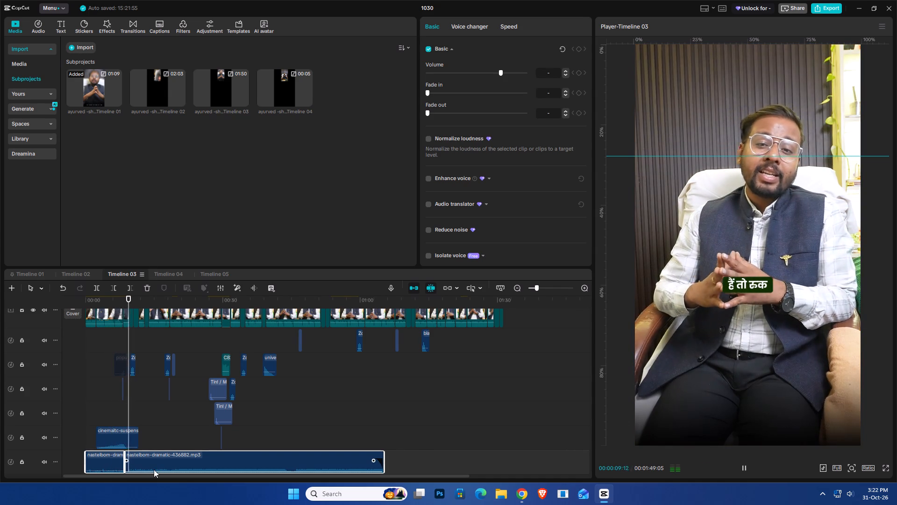
click(232, 463)
drag(383, 455, 532, 452)
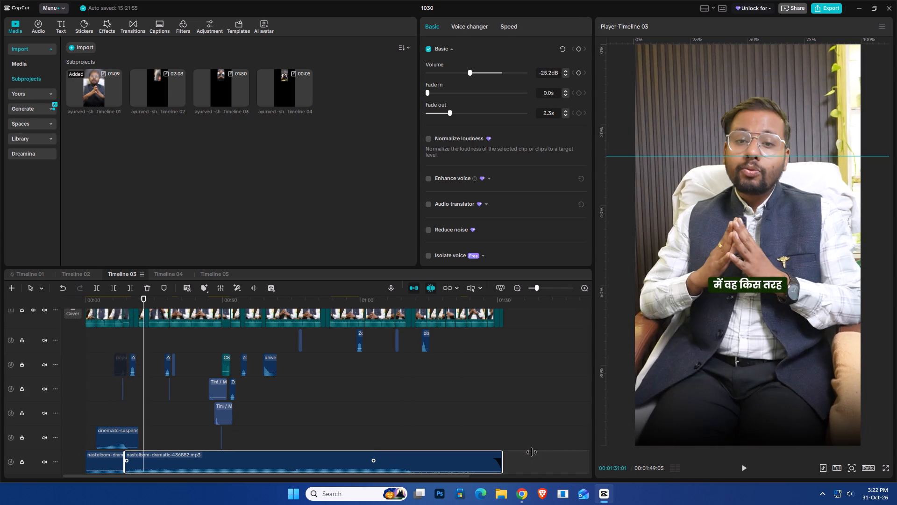
drag(532, 452, 529, 452)
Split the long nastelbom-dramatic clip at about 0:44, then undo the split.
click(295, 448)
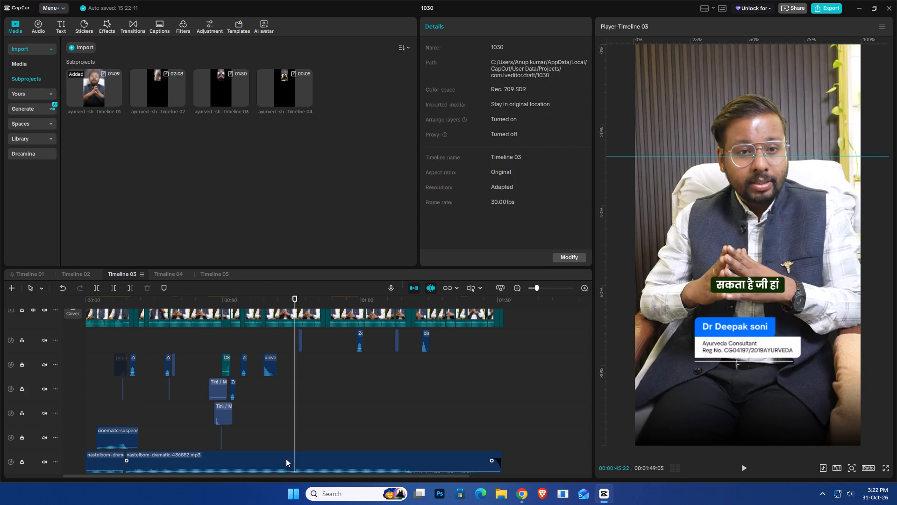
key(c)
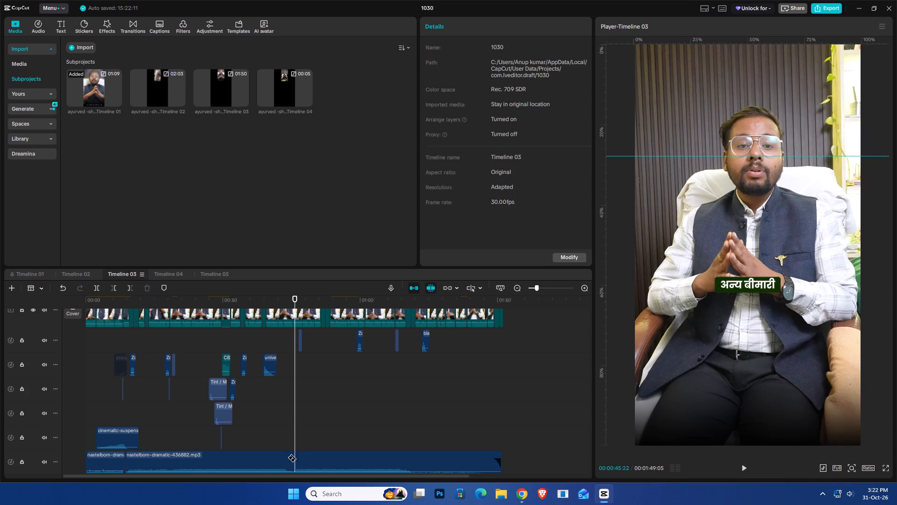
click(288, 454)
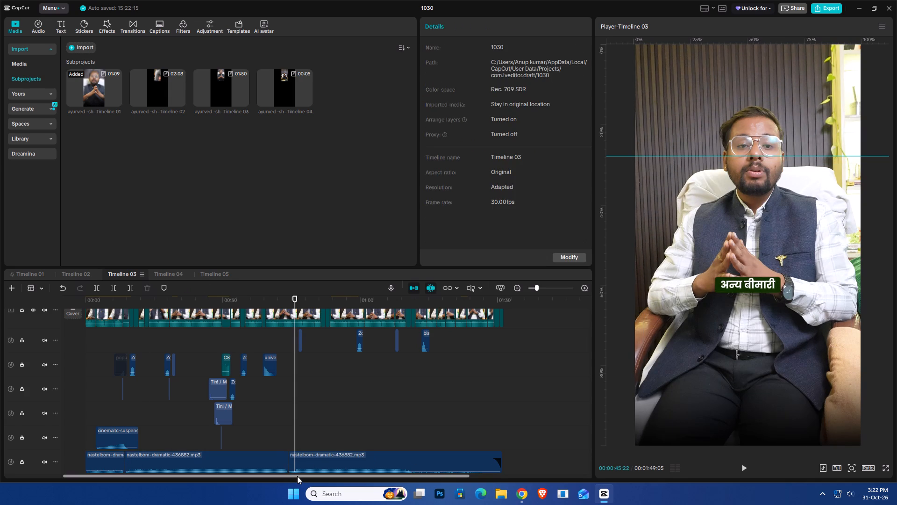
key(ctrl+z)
Split the long nastelbom-dramatic clip exactly at the playhead, at 00:00:45:22.
ctrl+scroll(303, 474, up, 7)
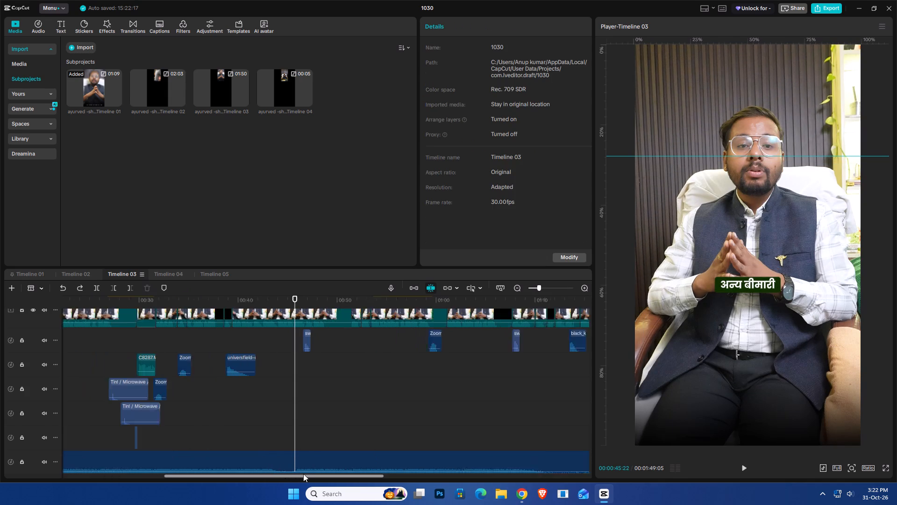
ctrl+scroll(303, 474, up, 19)
key(c)
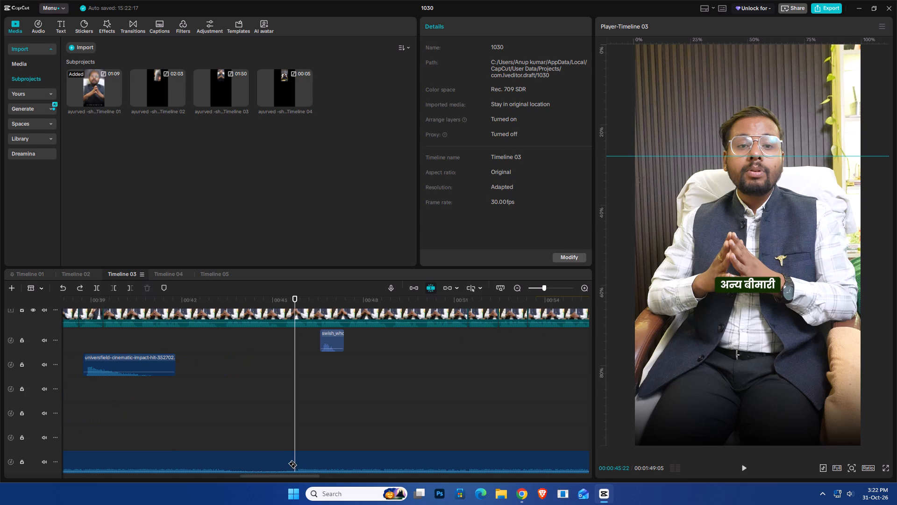
click(292, 460)
alt+scroll(298, 474, down, 8)
alt+scroll(250, 466, up, 6)
ctrl+scroll(258, 466, down, 20)
ctrl+scroll(258, 466, down, 5)
key(v)
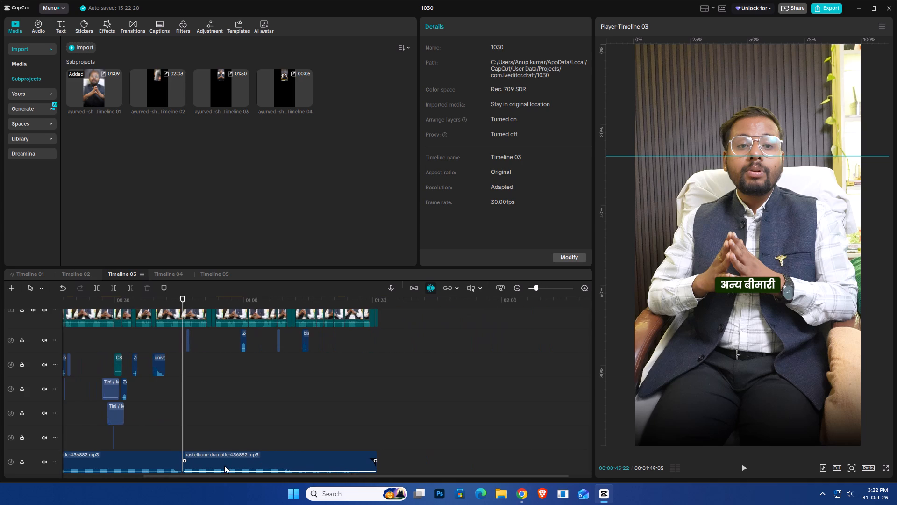
Duplicate the last nastelbom-dramatic clip onto a track below, starting at about 1:13, and give the copy a 1.6 s fade-in.
click(224, 465)
alt+drag(218, 462, 325, 455)
drag(312, 462, 323, 462)
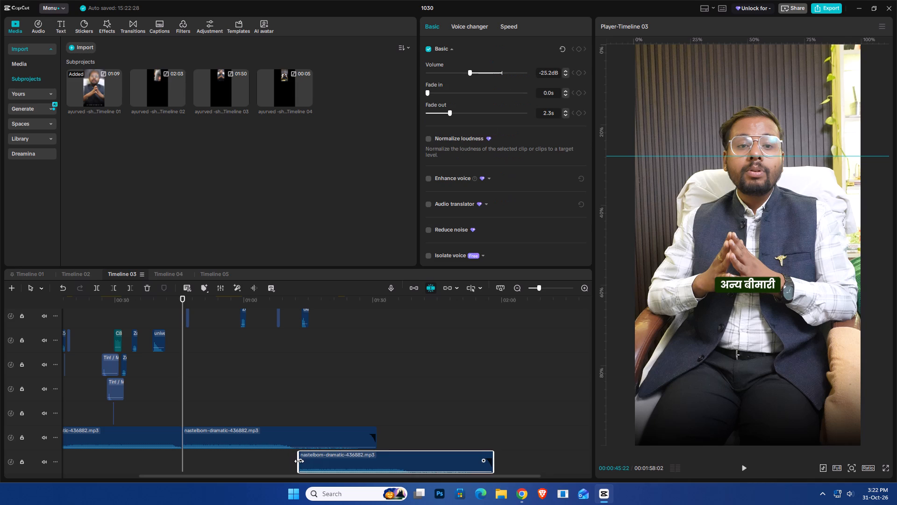
drag(299, 461, 306, 461)
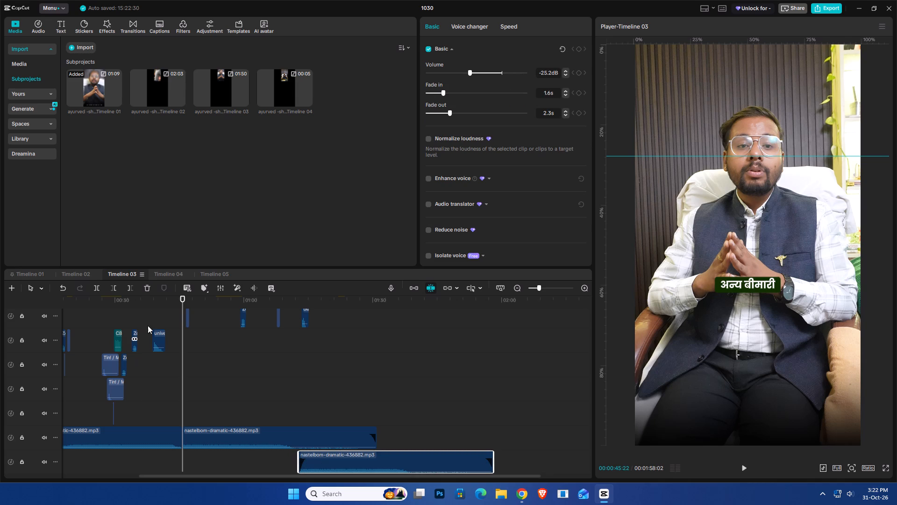
Play from the beginning and set the first nastelbom-dramatic clip's volume to -8.2 dB.
drag(142, 302, 0, 331)
key(space)
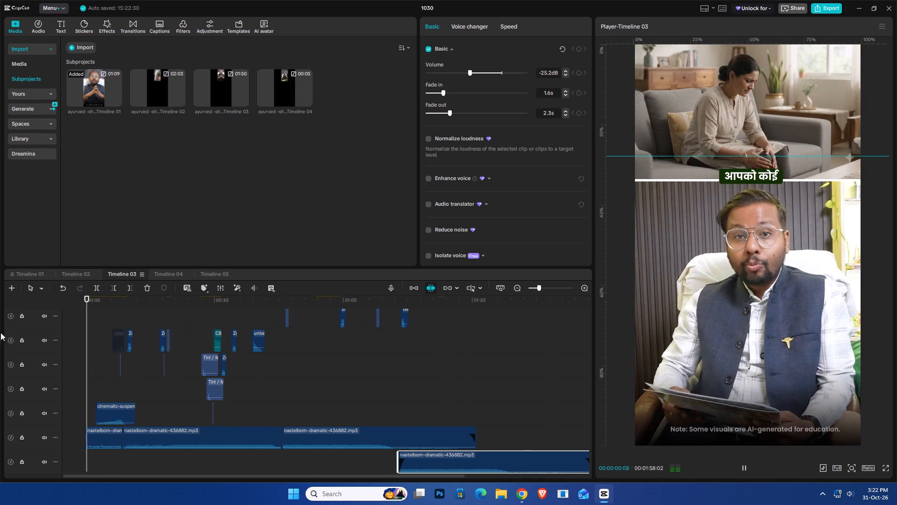
click(94, 434)
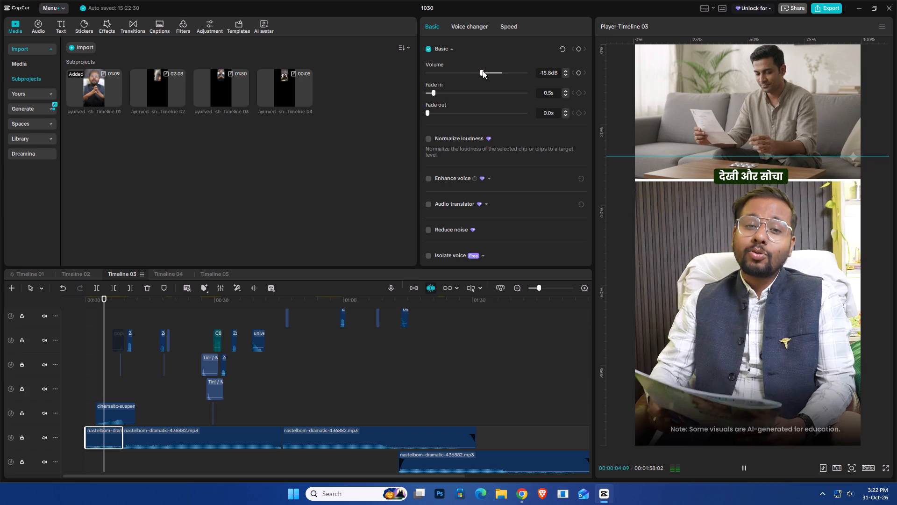
drag(484, 71, 489, 75)
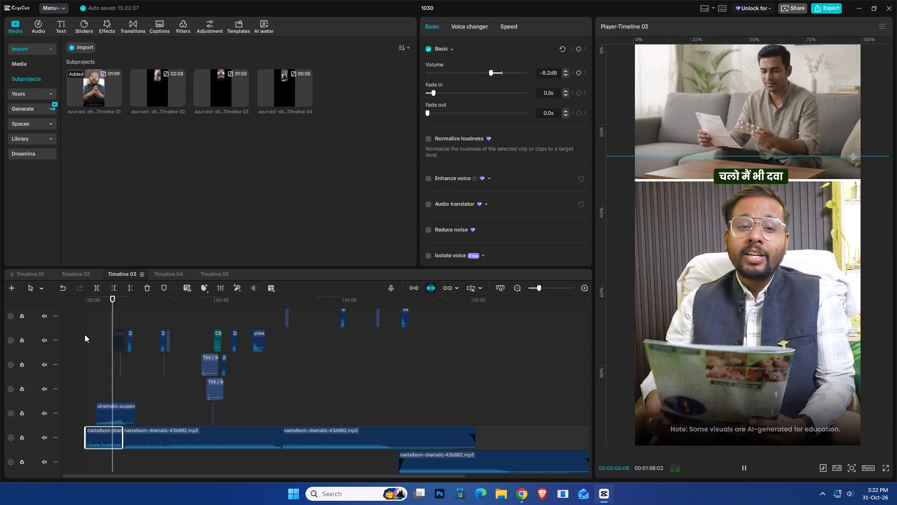
Listen to the music from the start and across the split near 0:45 to check level and transition.
drag(93, 302, 28, 321)
key(space)
key(space)
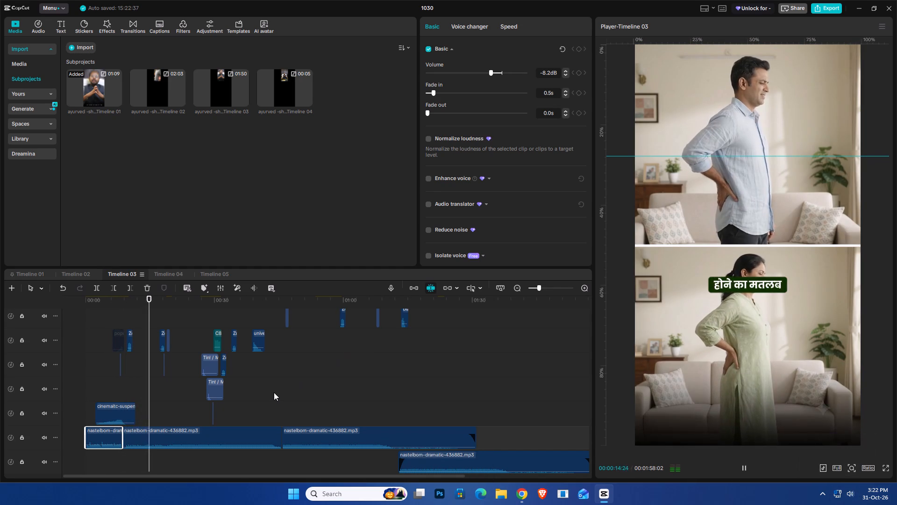
click(269, 387)
key(space)
key(space)
ctrl+scroll(303, 392, up, 8)
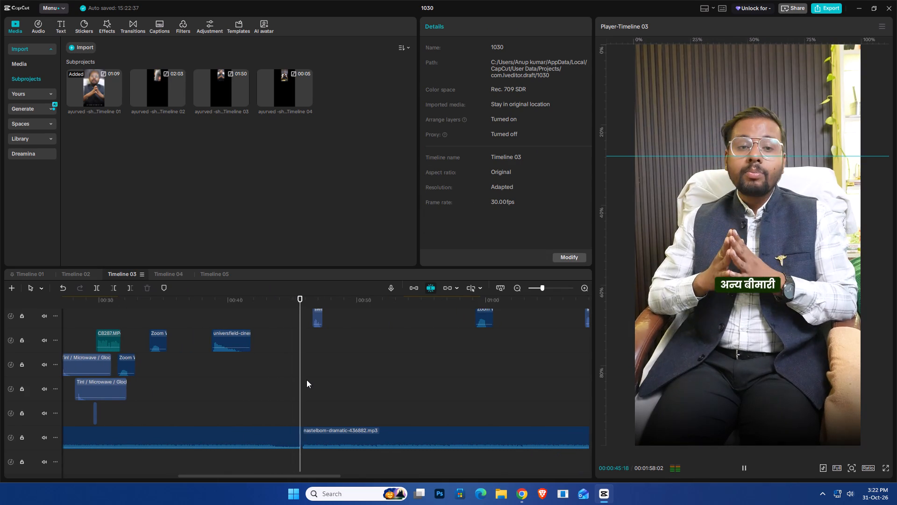
ctrl+scroll(306, 380, down, 9)
ctrl+scroll(362, 422, up, 1)
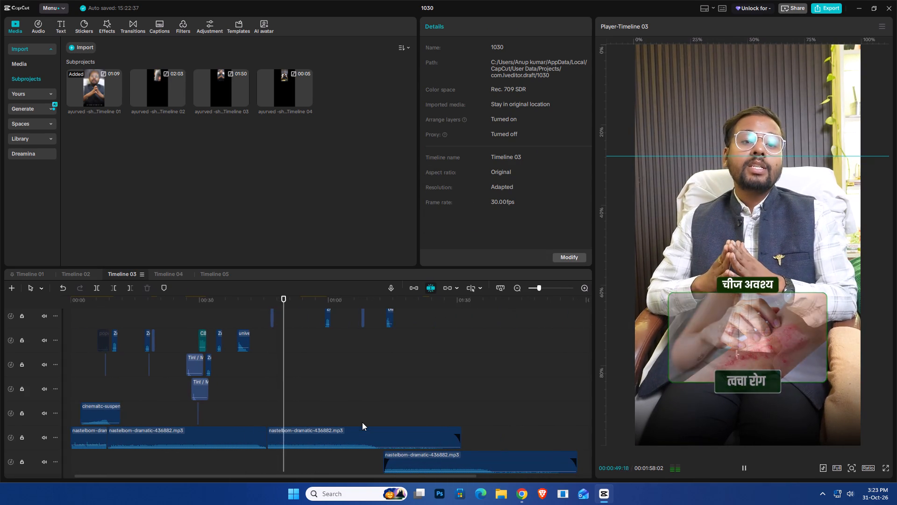
Play from about 1:11 and move the duplicated music clip about 3 s earlier, starting at about 1:10.
click(375, 418)
key(space)
scroll(373, 419, up, 1)
key(space)
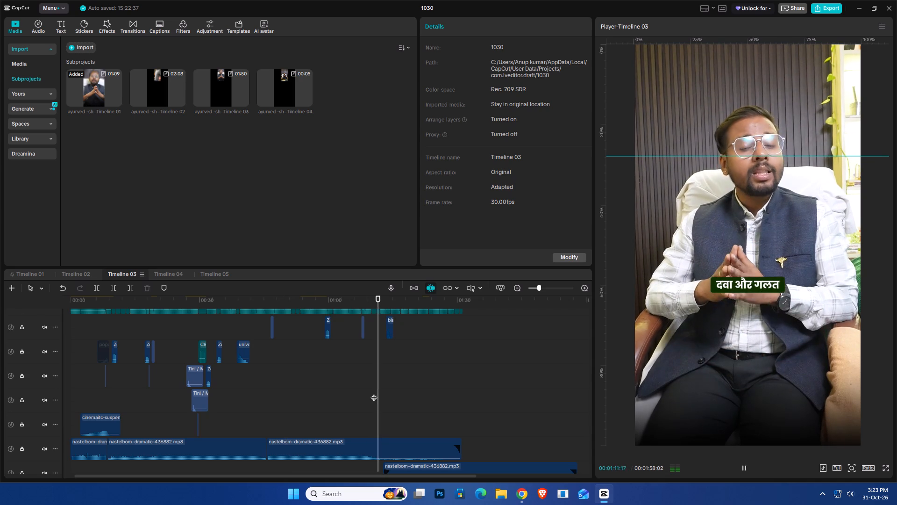
scroll(400, 448, down, 4)
drag(415, 437, 403, 437)
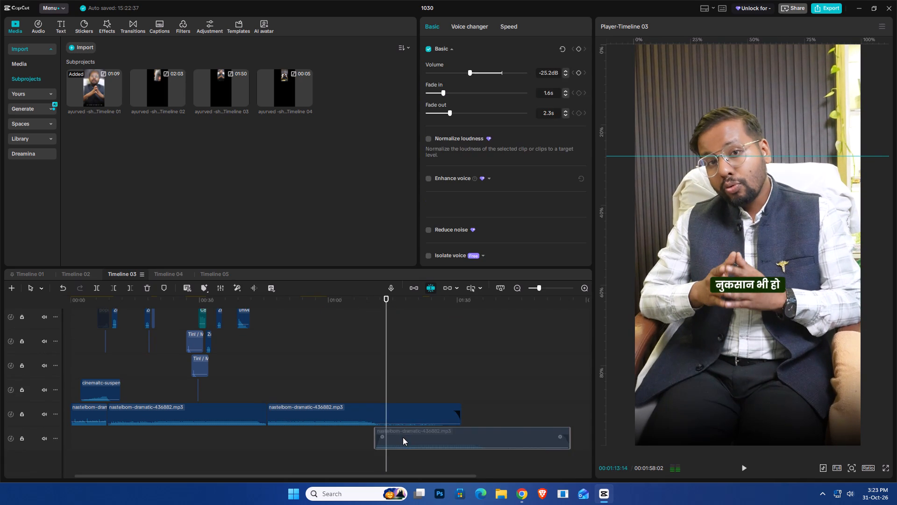
drag(403, 437, 402, 437)
Play from just after 1:00 to check how the two overlapping music clips blend.
click(332, 381)
key(space)
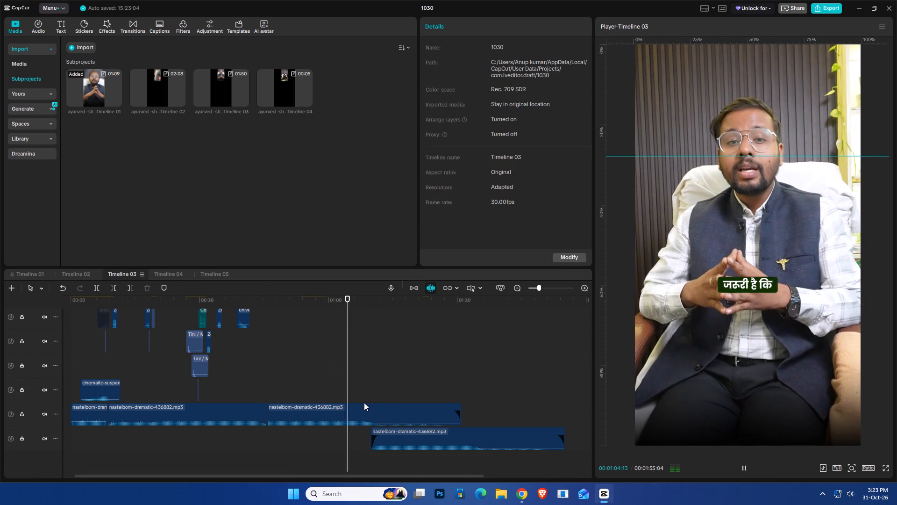
scroll(364, 403, up, 2)
ctrl+scroll(364, 403, up, 12)
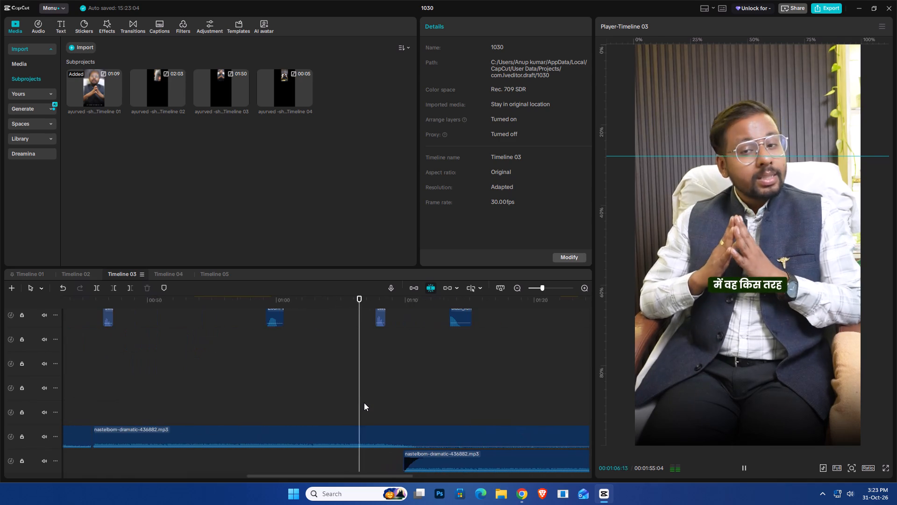
ctrl+scroll(364, 403, up, 3)
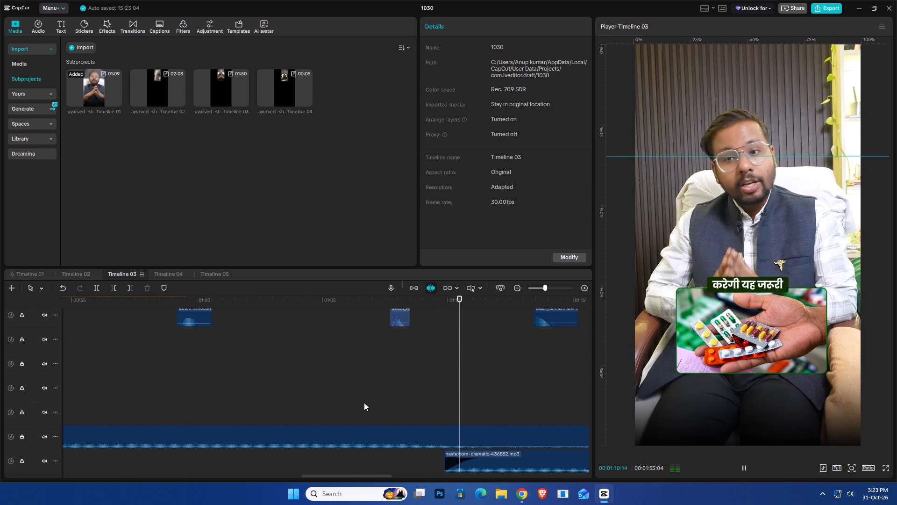
ctrl+scroll(491, 446, down, 6)
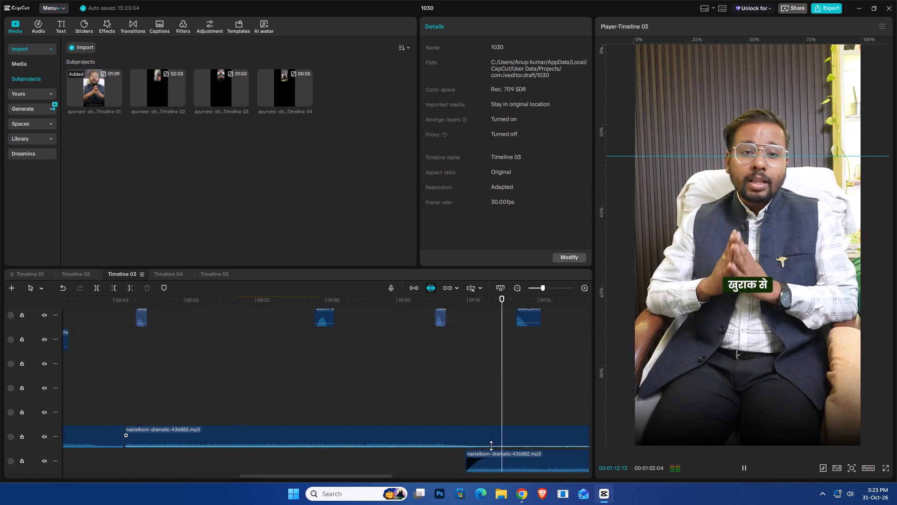
ctrl+scroll(491, 446, down, 5)
scroll(501, 451, down, 5)
ctrl+scroll(501, 451, down, 6)
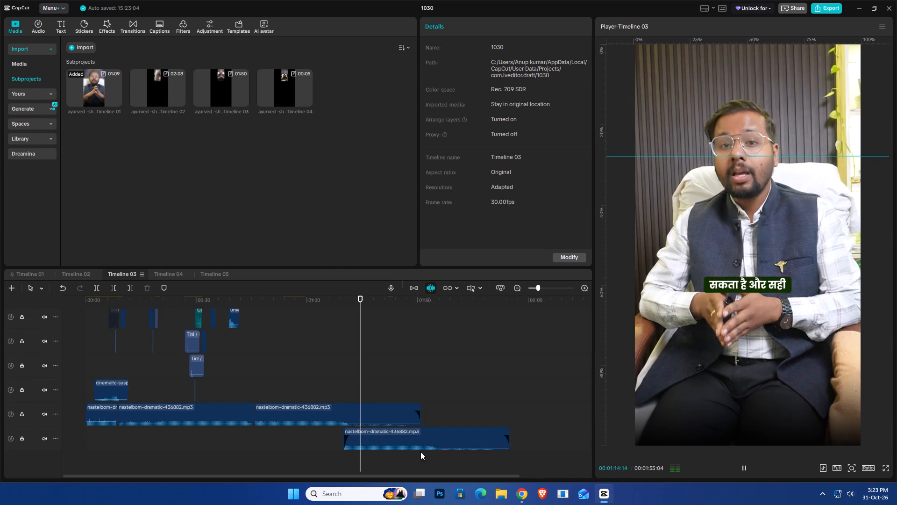
Play through to the video's end near 1:31 and move the last music clip about 6 s earlier, starting at about 1:04.
ctrl+scroll(413, 450, up, 4)
scroll(386, 439, up, 10)
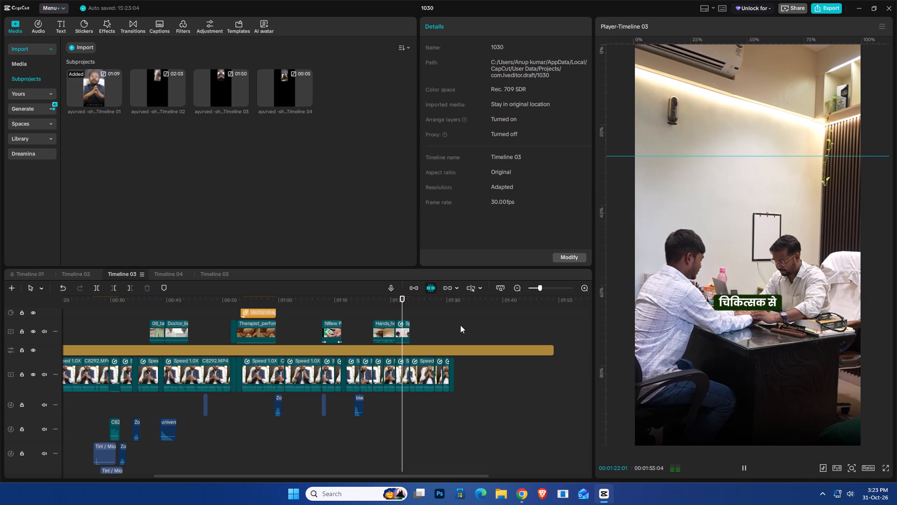
scroll(460, 325, down, 3)
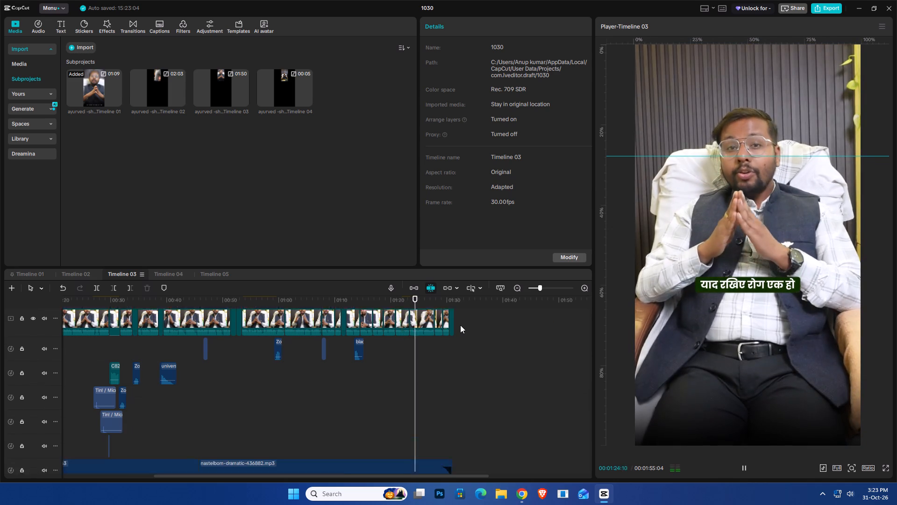
scroll(460, 325, down, 10)
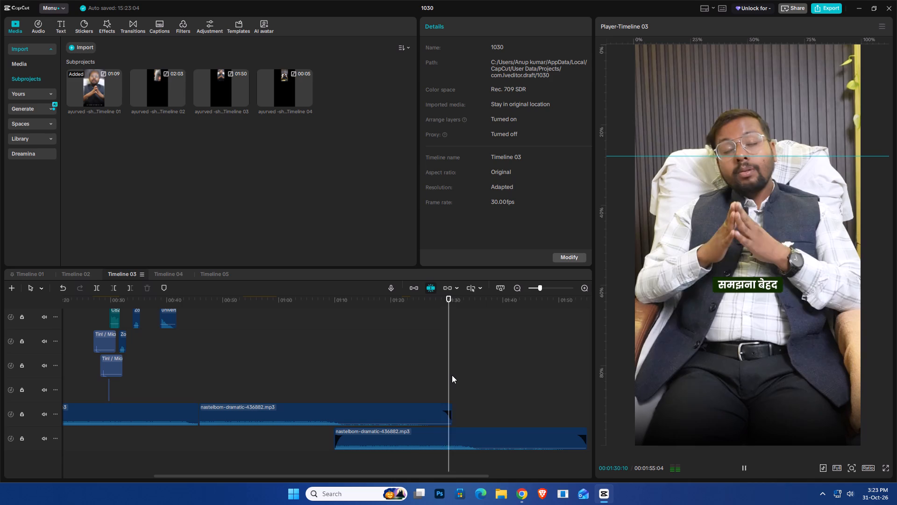
key(space)
drag(405, 442, 373, 442)
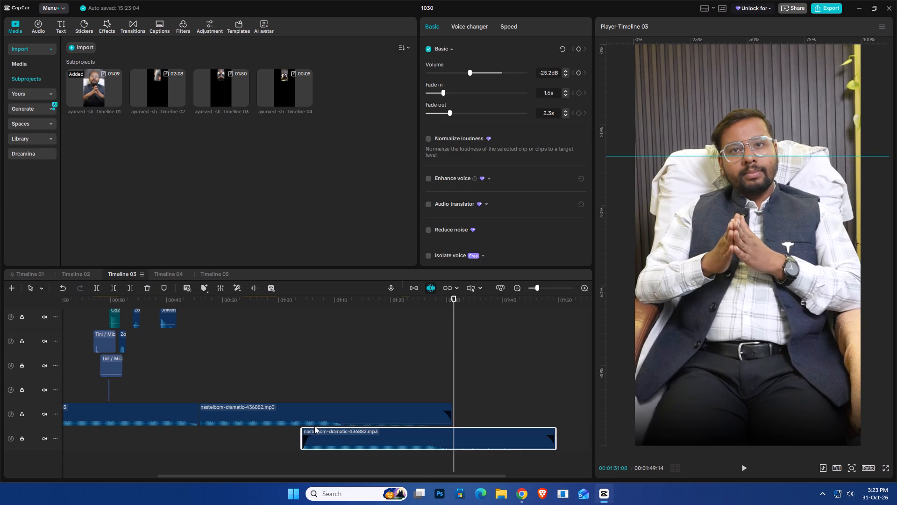
Trim the end of the preceding nastelbom-dramatic clip back to about 1:04 and play across the handover.
click(313, 424)
drag(453, 407, 308, 433)
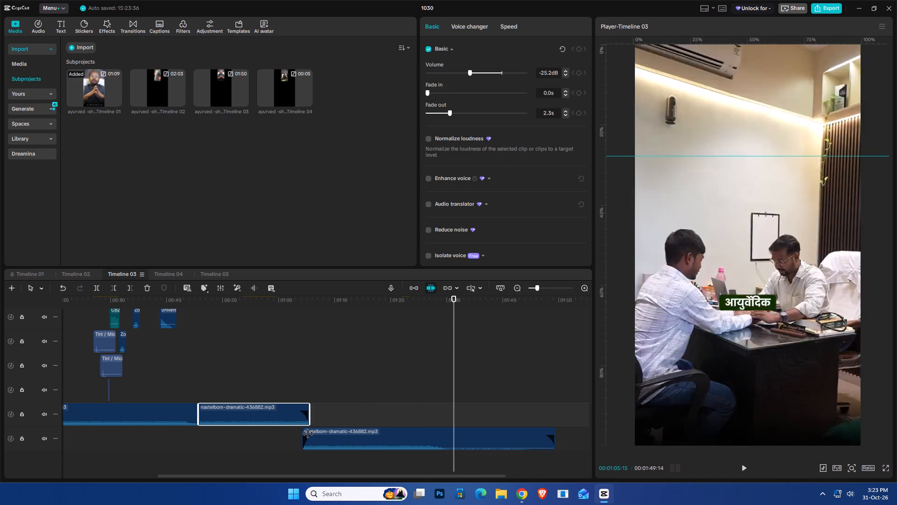
drag(308, 433, 299, 437)
click(289, 390)
key(space)
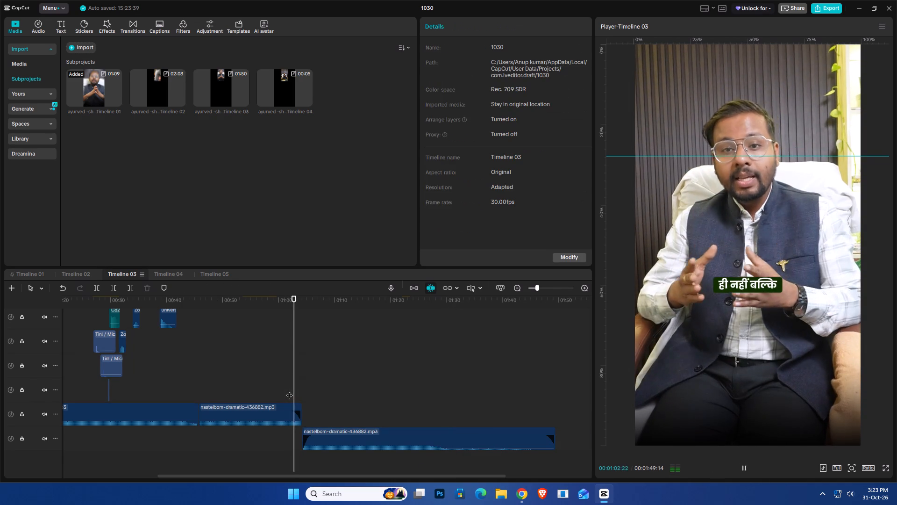
Move the last music clip about 1 s earlier to start at about 1:03, overlapping the previous clip's fade-out, and play the blend.
ctrl+scroll(336, 452, up, 9)
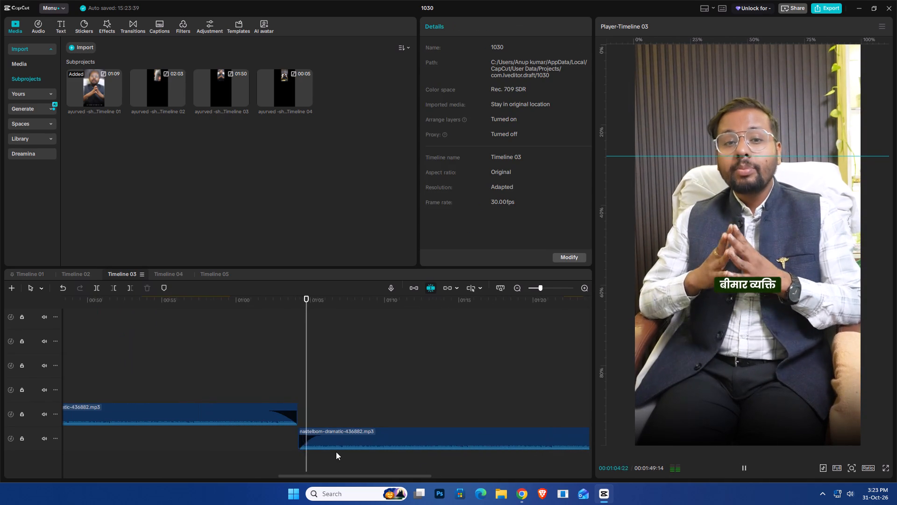
drag(333, 439, 317, 440)
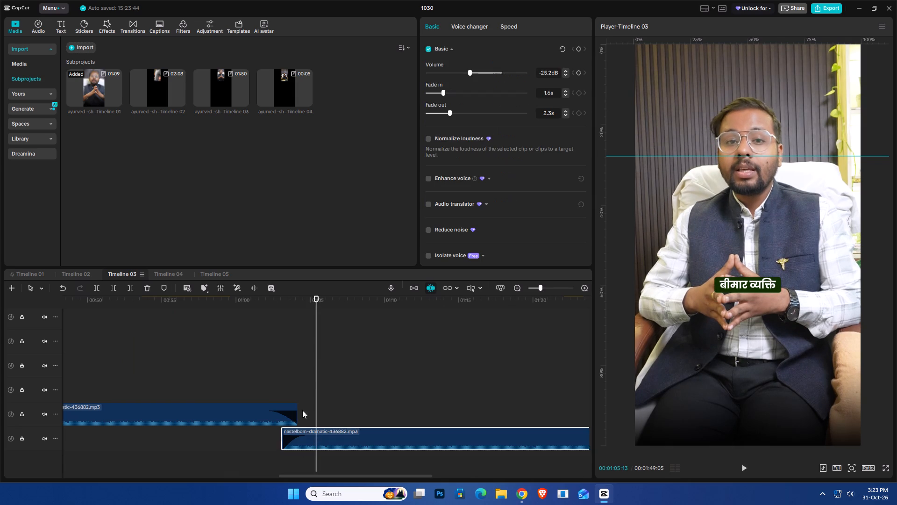
click(280, 380)
key(space)
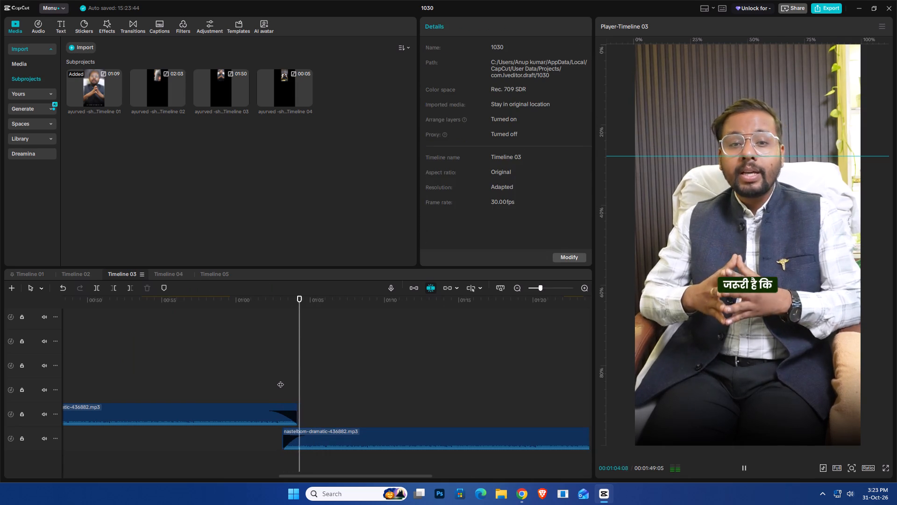
ctrl+scroll(357, 420, down, 7)
ctrl+scroll(457, 404, down, 8)
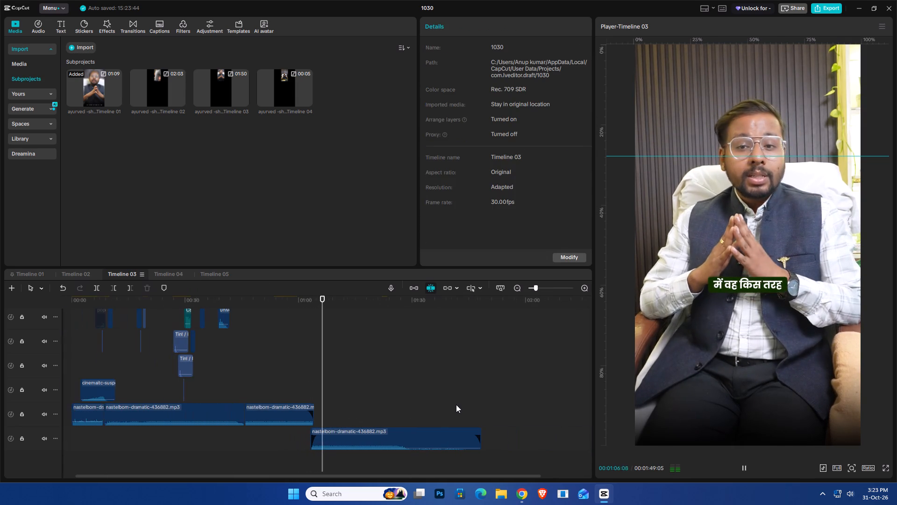
Trim the adjustment layer's end to match the end of the main video at 1:31:10.
click(447, 315)
scroll(440, 342, up, 8)
click(416, 315)
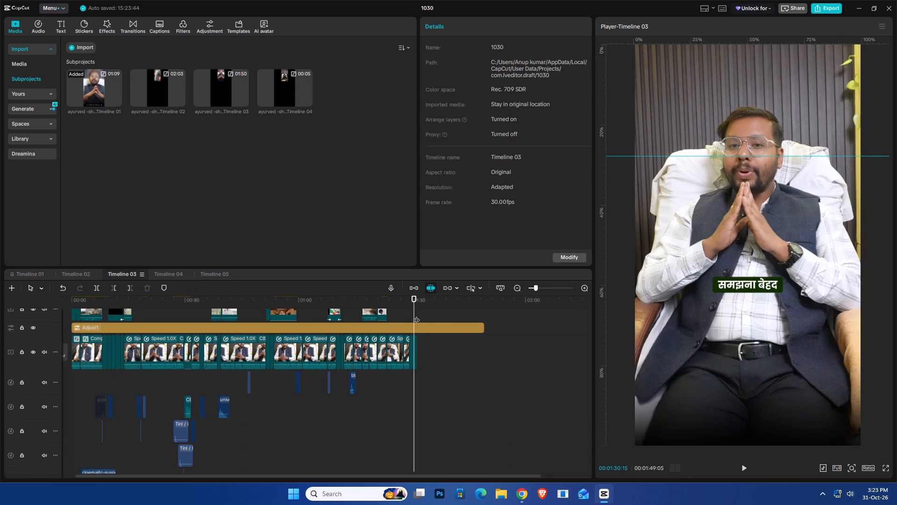
drag(416, 315, 418, 323)
click(423, 333)
drag(422, 309, 420, 311)
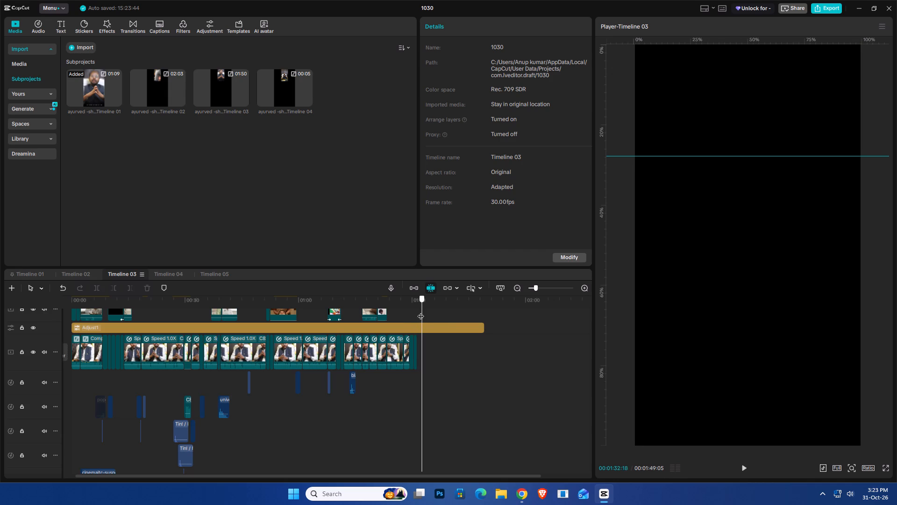
drag(420, 311, 418, 317)
click(420, 326)
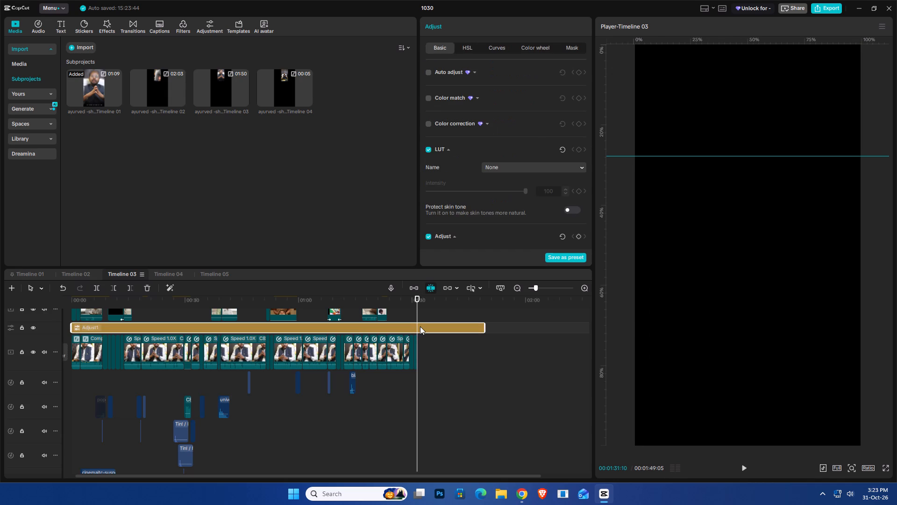
key(w)
Trim the end of the last nastelbom-dramatic music clip to match the main video's end at 1:31:10.
scroll(426, 375, down, 1)
scroll(426, 375, up, 7)
scroll(426, 375, down, 9)
scroll(426, 375, up, 8)
scroll(426, 375, down, 18)
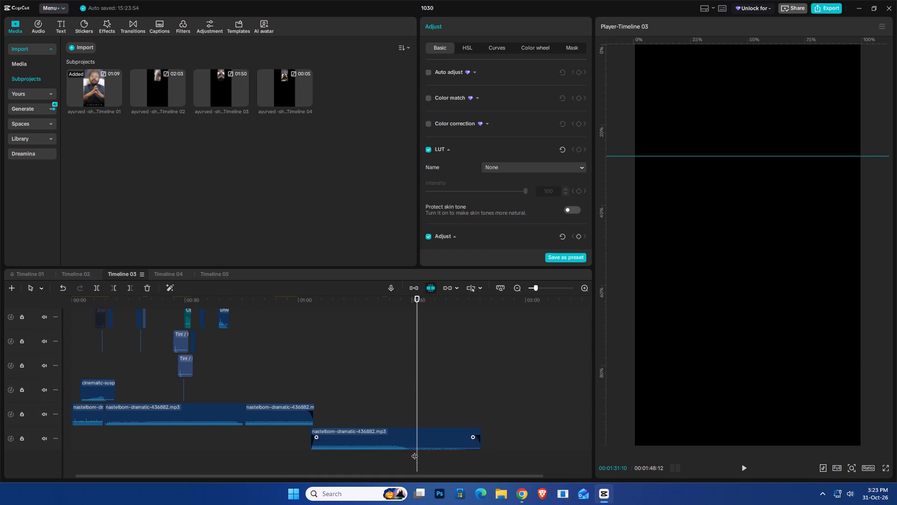
click(414, 451)
click(421, 440)
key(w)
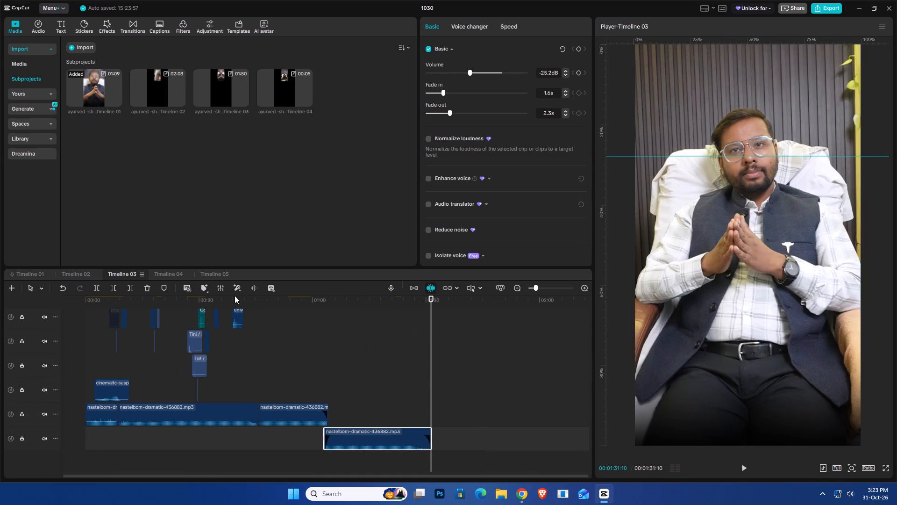
Play the video from the start to about 0:16, checking the sound effects and clips along the audio and video tracks.
drag(216, 301, 0, 347)
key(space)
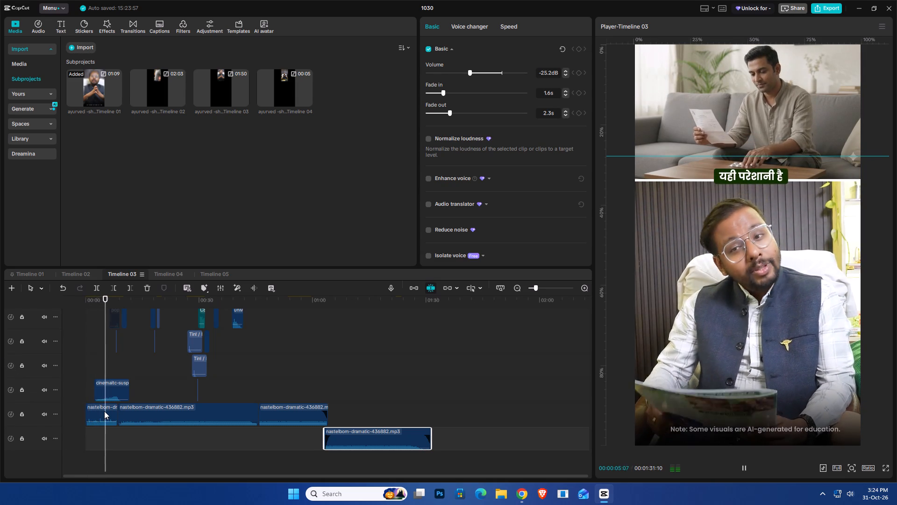
scroll(104, 411, up, 14)
scroll(104, 411, down, 7)
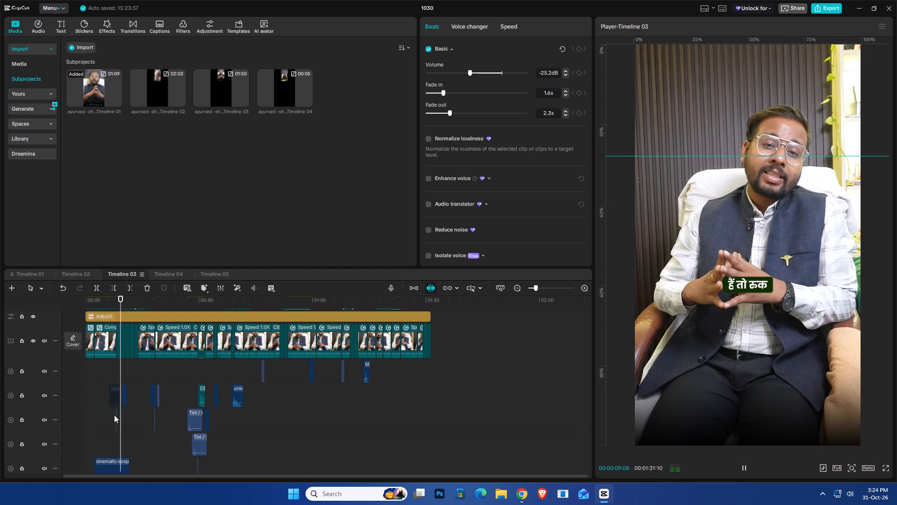
ctrl+scroll(121, 416, up, 9)
scroll(121, 416, down, 8)
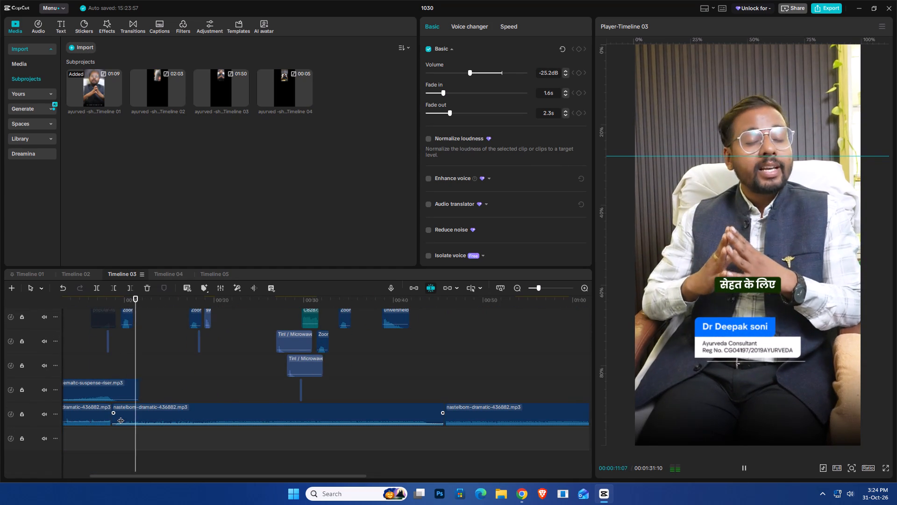
scroll(121, 416, down, 6)
scroll(121, 416, up, 7)
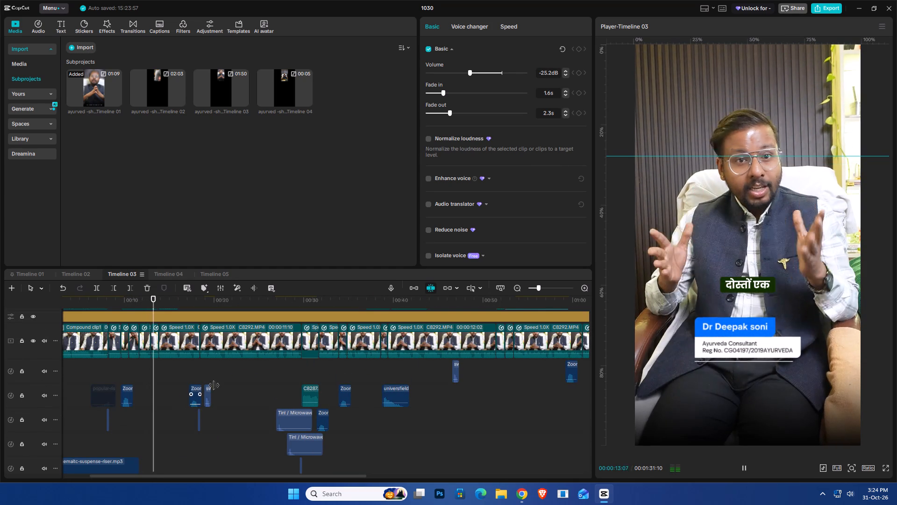
scroll(273, 346, up, 4)
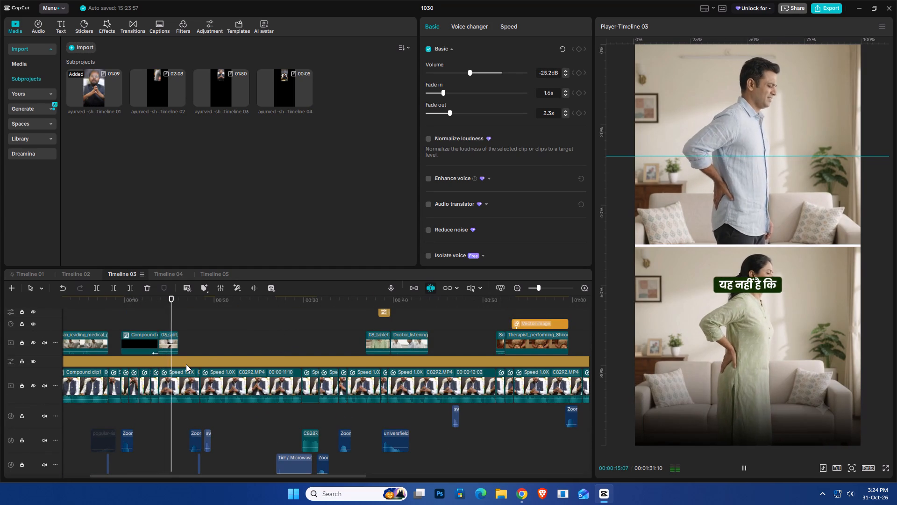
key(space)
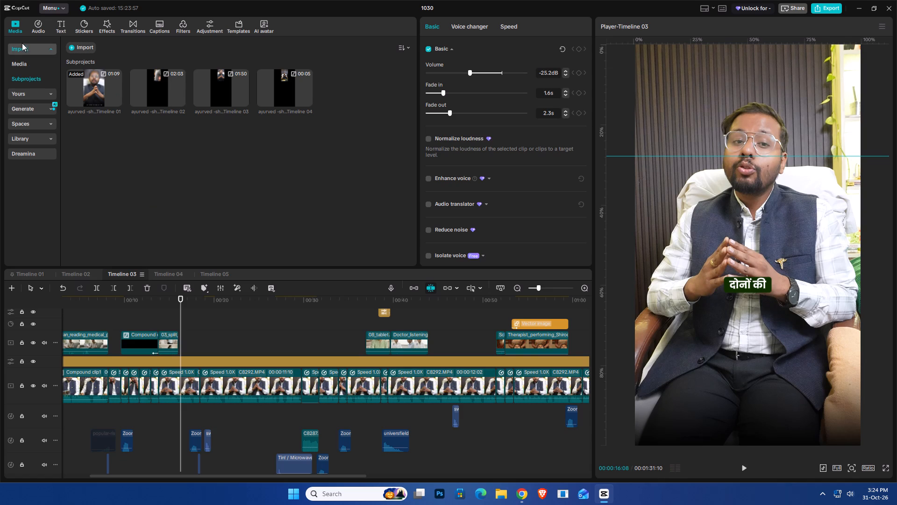
Audition the 1.mp4 riser from the RISERS NORMAL media folder and place it on the audio track beneath the 03_split_backache clip.
click(16, 26)
click(27, 53)
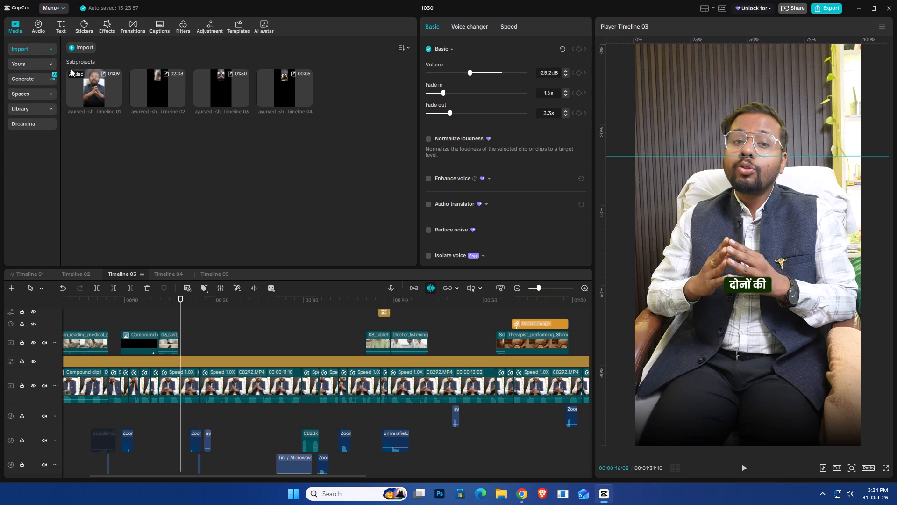
click(26, 52)
click(26, 63)
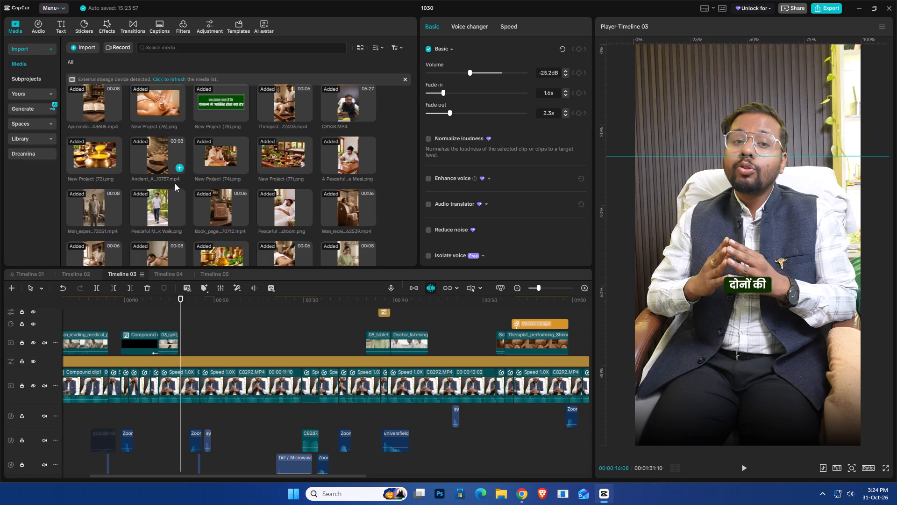
scroll(176, 188, down, 12)
double_click(348, 186)
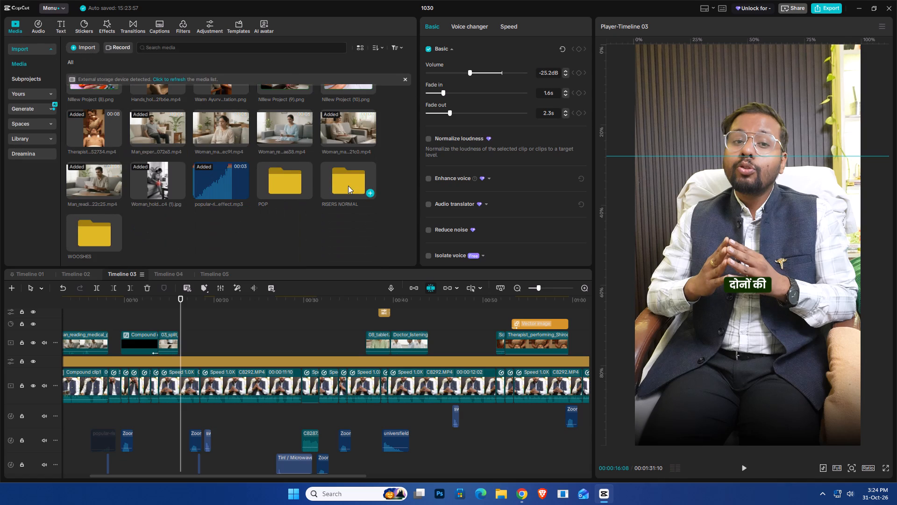
click(188, 169)
click(91, 115)
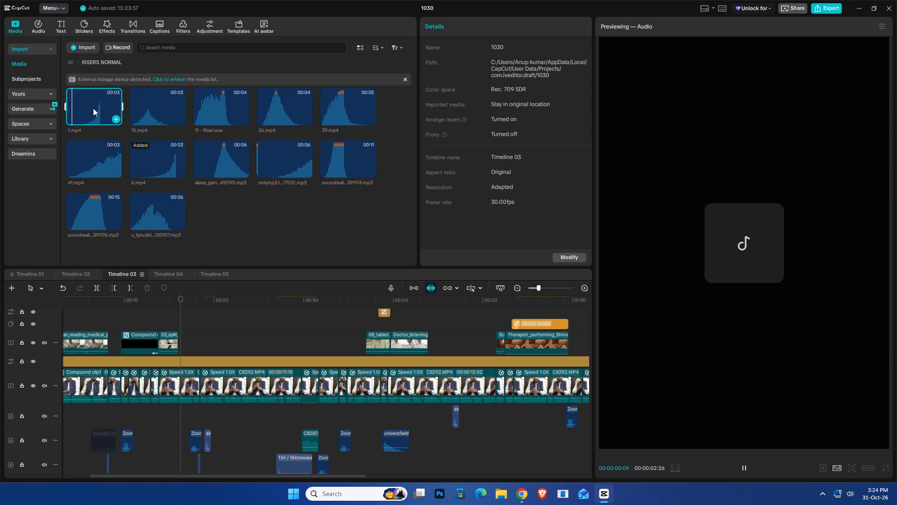
drag(92, 114, 147, 379)
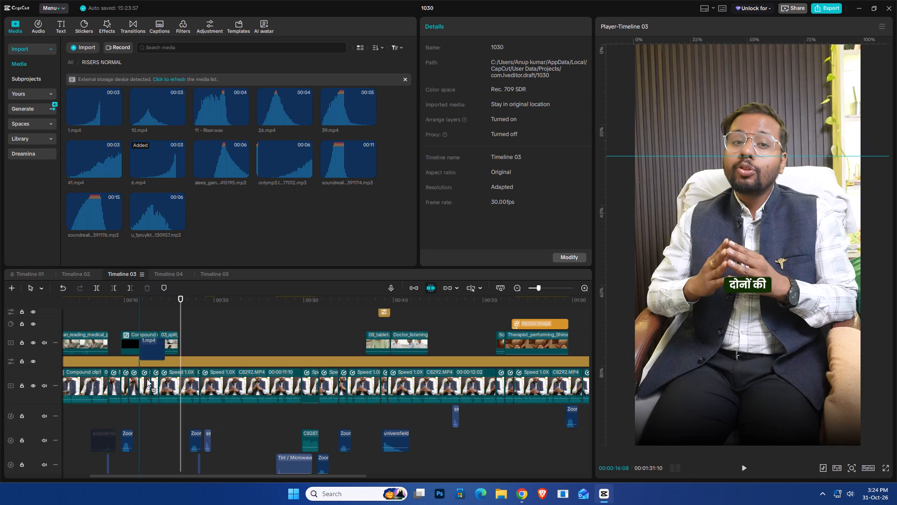
drag(147, 379, 160, 417)
Lower the 1.mp4 riser's volume to -4.0 dB and shift it to start at about 0:14, checking it in playback.
ctrl+scroll(163, 417, up, 17)
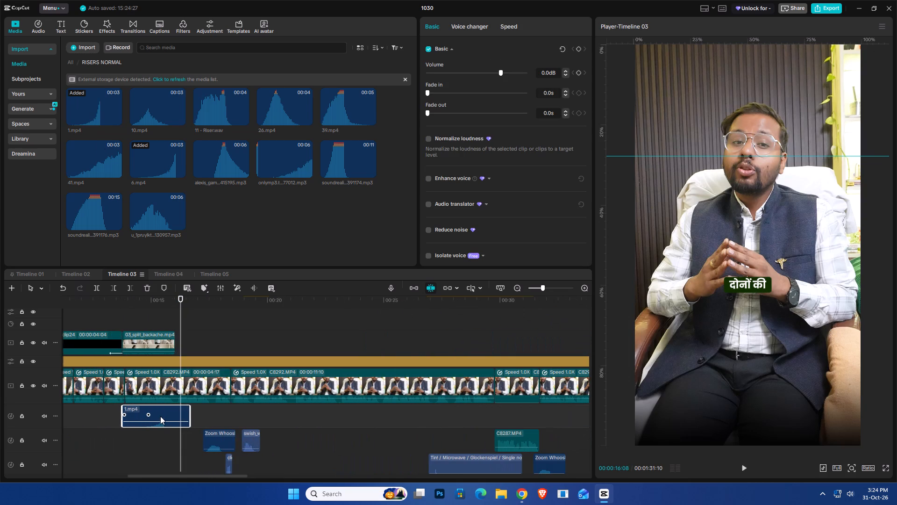
drag(160, 415, 164, 416)
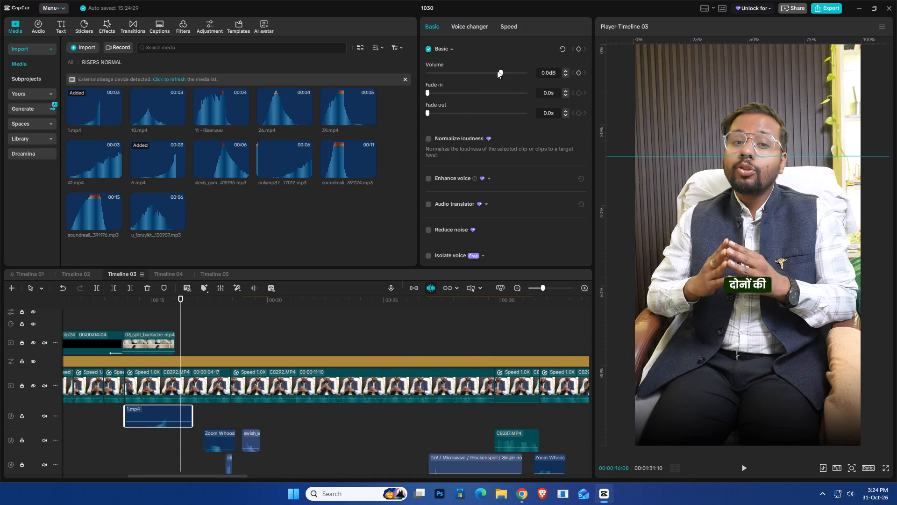
drag(497, 71, 494, 77)
drag(151, 412, 157, 411)
click(140, 313)
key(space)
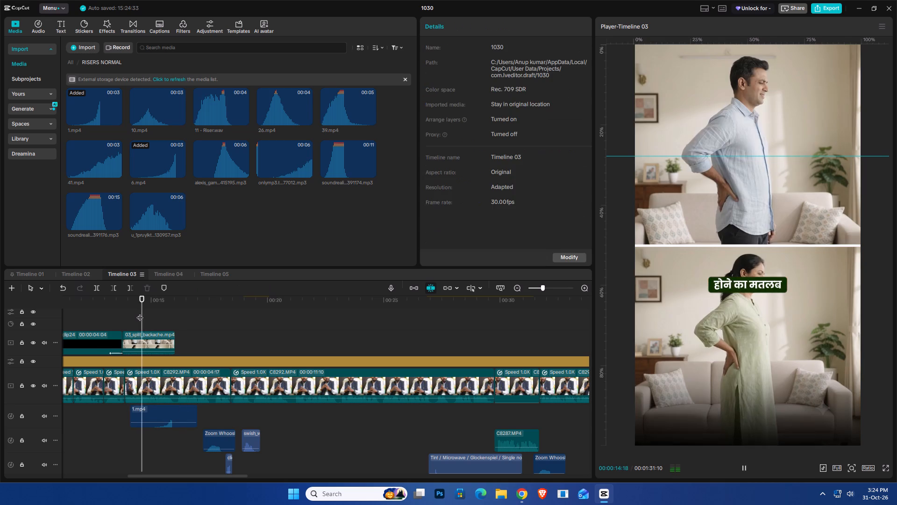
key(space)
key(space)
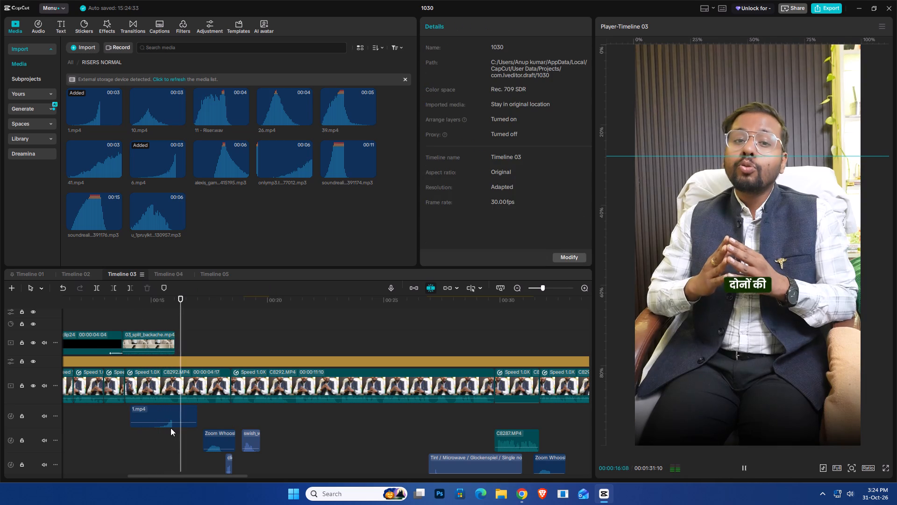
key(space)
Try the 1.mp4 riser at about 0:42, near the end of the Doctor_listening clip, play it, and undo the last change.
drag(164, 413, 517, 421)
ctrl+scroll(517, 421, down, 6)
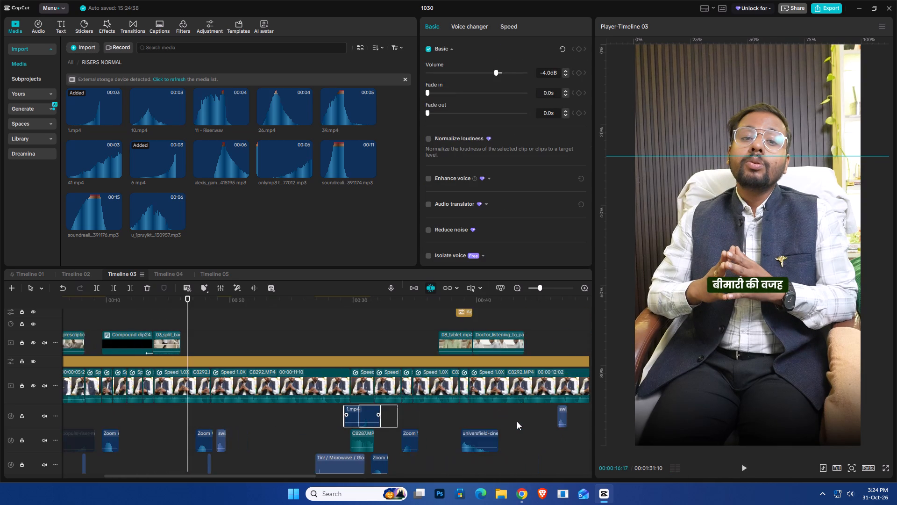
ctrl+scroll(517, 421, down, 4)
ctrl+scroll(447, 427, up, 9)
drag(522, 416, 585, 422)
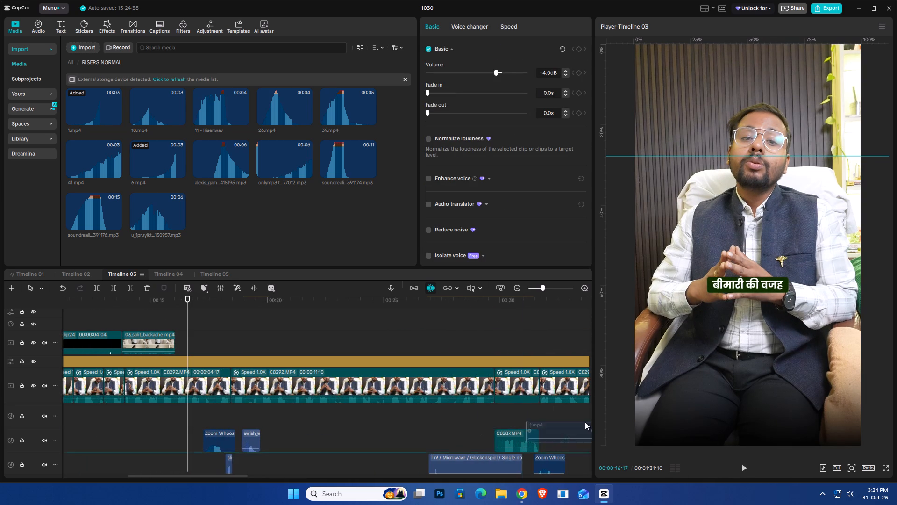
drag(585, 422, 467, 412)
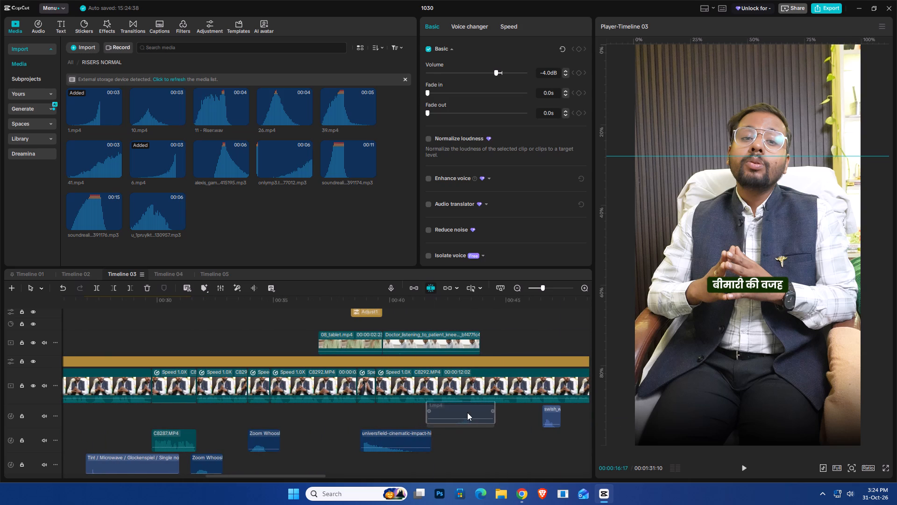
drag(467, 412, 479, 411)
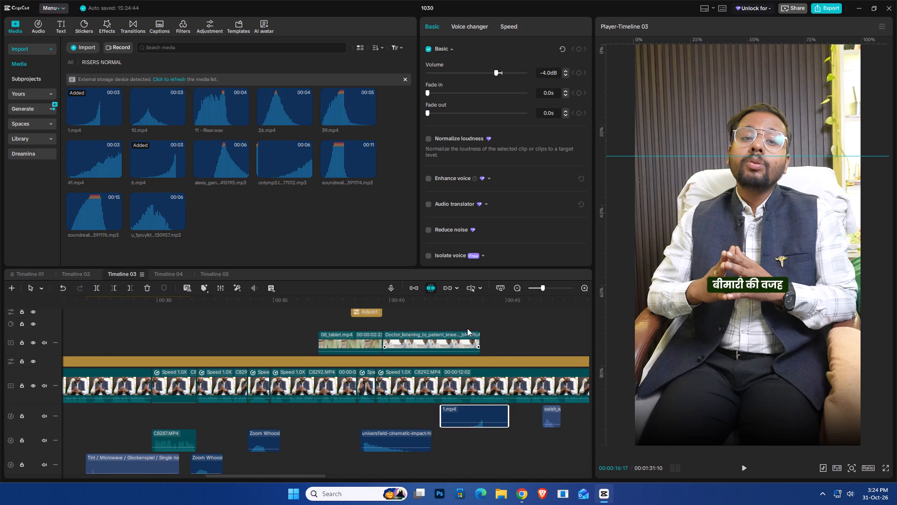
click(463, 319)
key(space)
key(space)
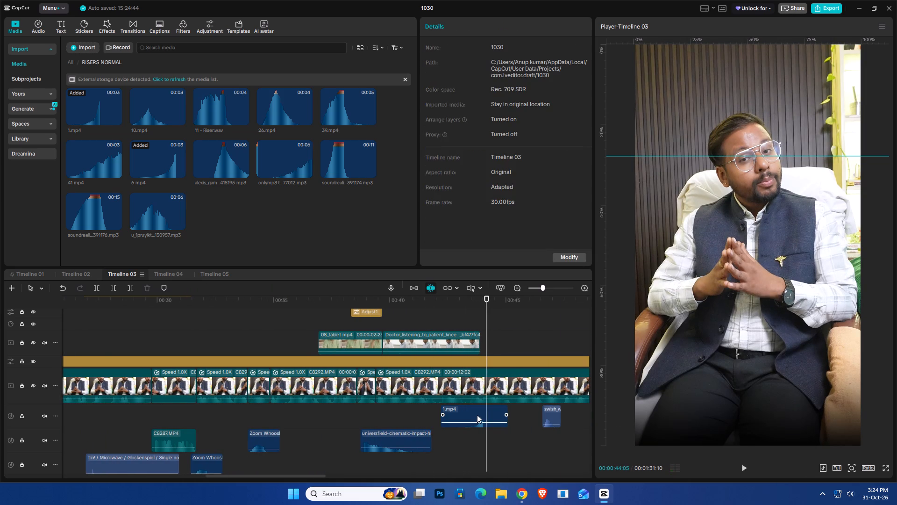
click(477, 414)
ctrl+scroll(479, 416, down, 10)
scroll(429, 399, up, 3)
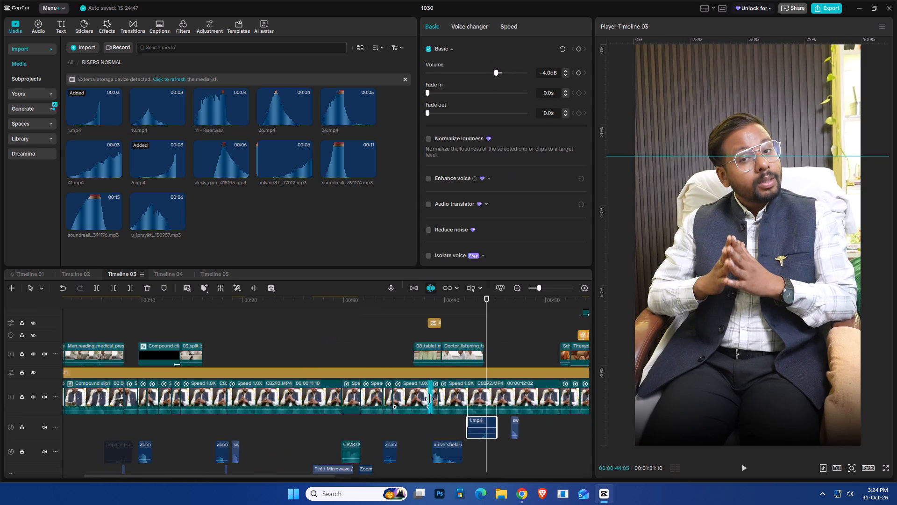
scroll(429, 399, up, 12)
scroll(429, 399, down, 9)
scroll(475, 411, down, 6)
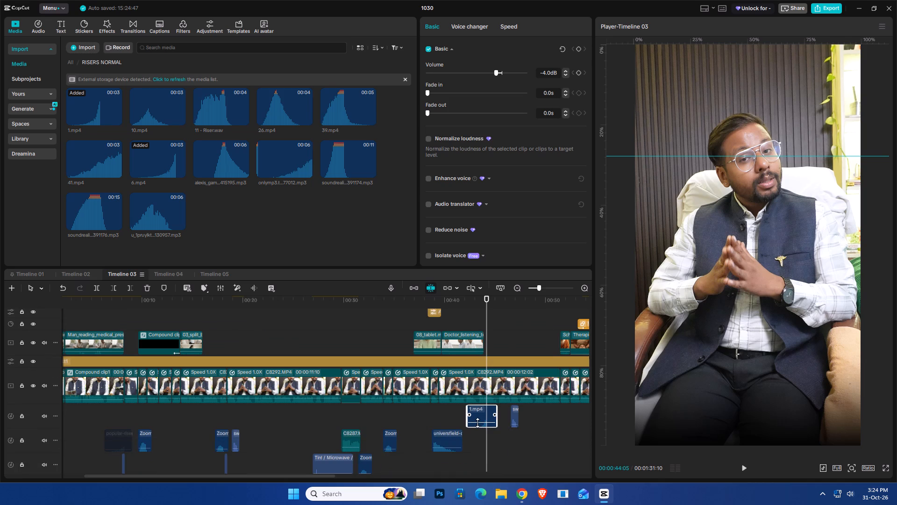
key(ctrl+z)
Cut the 1.mp4 riser and paste it at about 0:59, near the end of the therapist overlay.
key(ctrl+x)
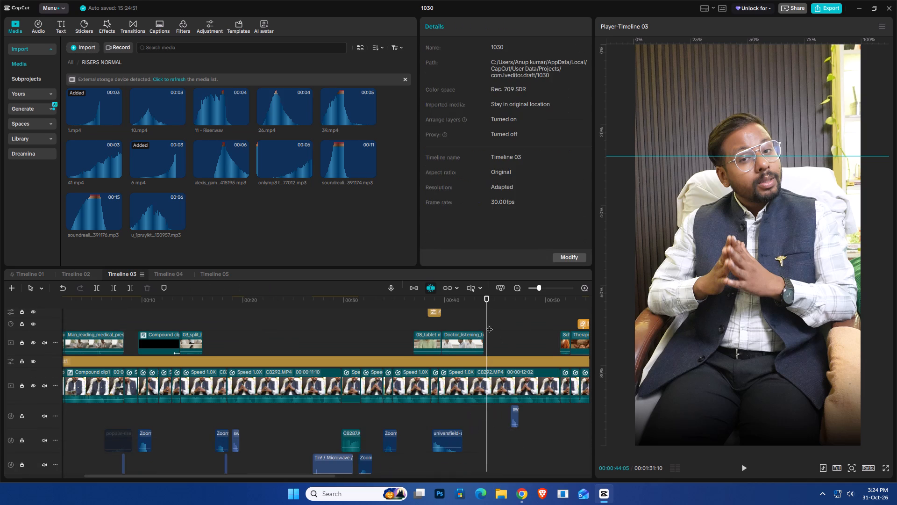
drag(486, 317, 442, 356)
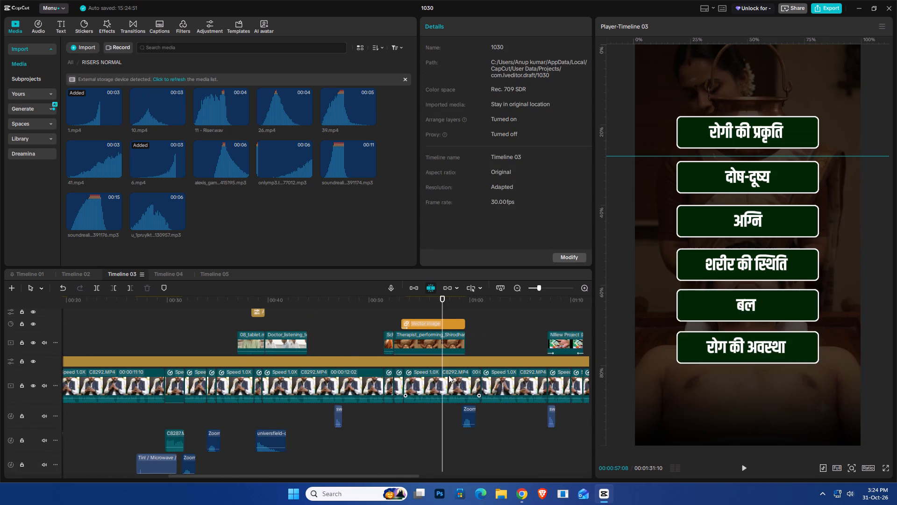
key(space)
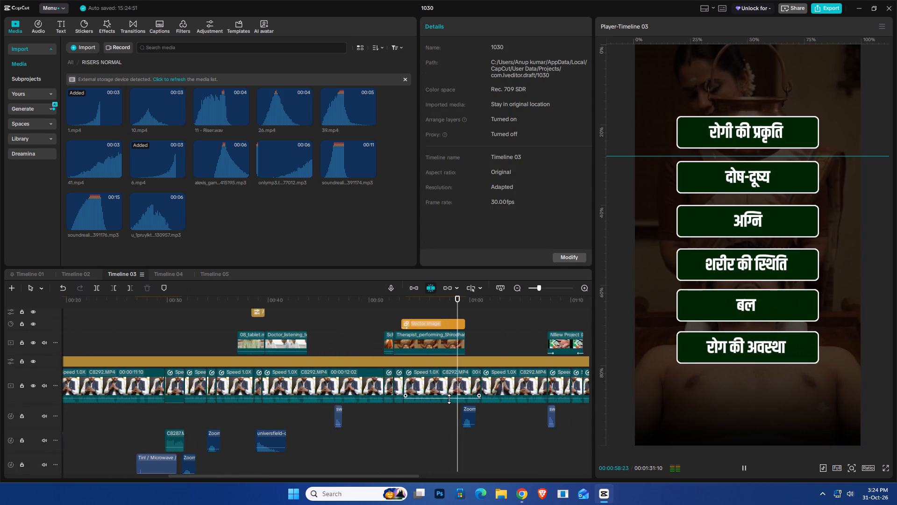
key(ctrl+v)
key(space)
ctrl+scroll(480, 428, up, 7)
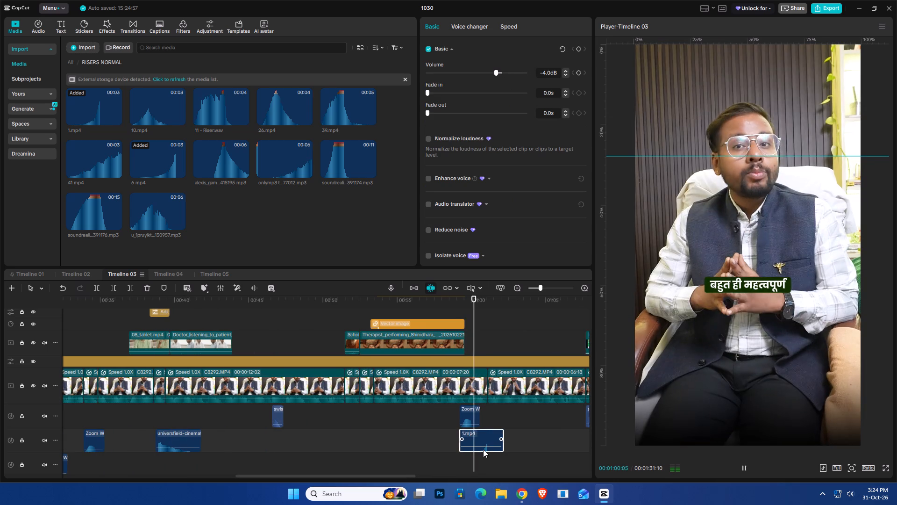
Move the pasted riser about 1 s earlier, starting at about 0:58, and play it across the end of the text-list overlay.
drag(481, 440, 454, 440)
click(433, 311)
key(space)
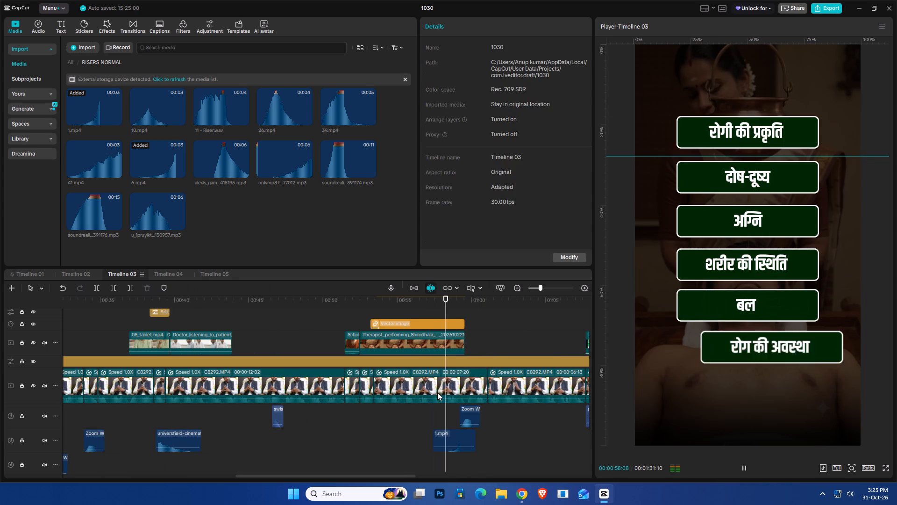
key(space)
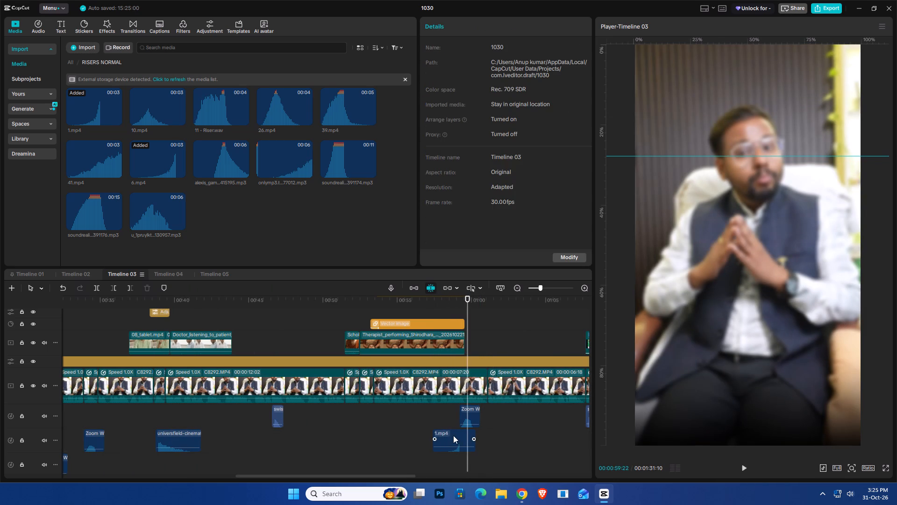
drag(450, 434, 458, 437)
click(451, 313)
key(space)
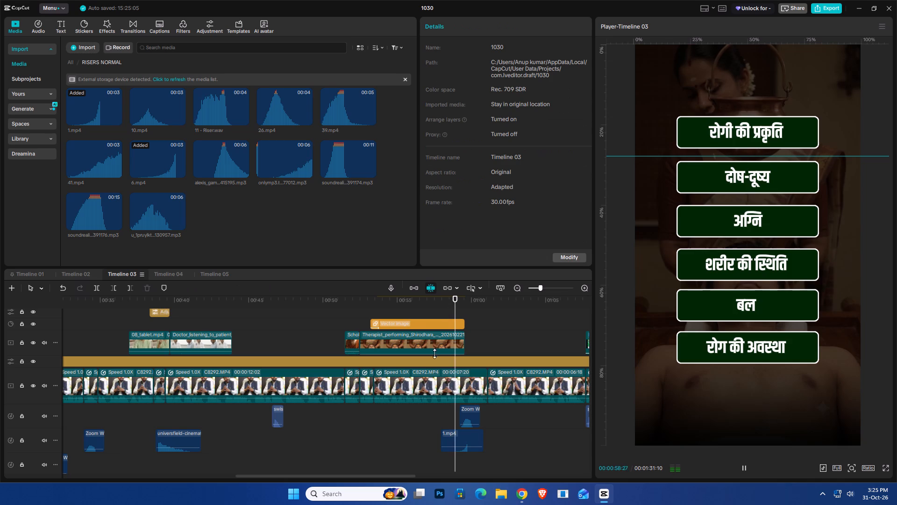
key(space)
key(space)
Play the rest of the video from about 0:58 to its end, reviewing the sound effects and closing nastelbom-dramatic music.
ctrl+scroll(485, 440, down, 2)
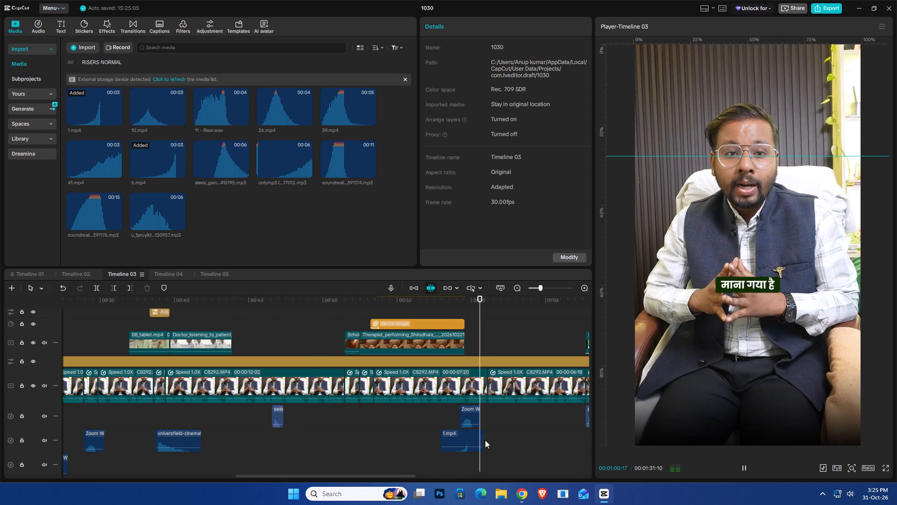
ctrl+scroll(485, 440, down, 3)
click(547, 310)
key(space)
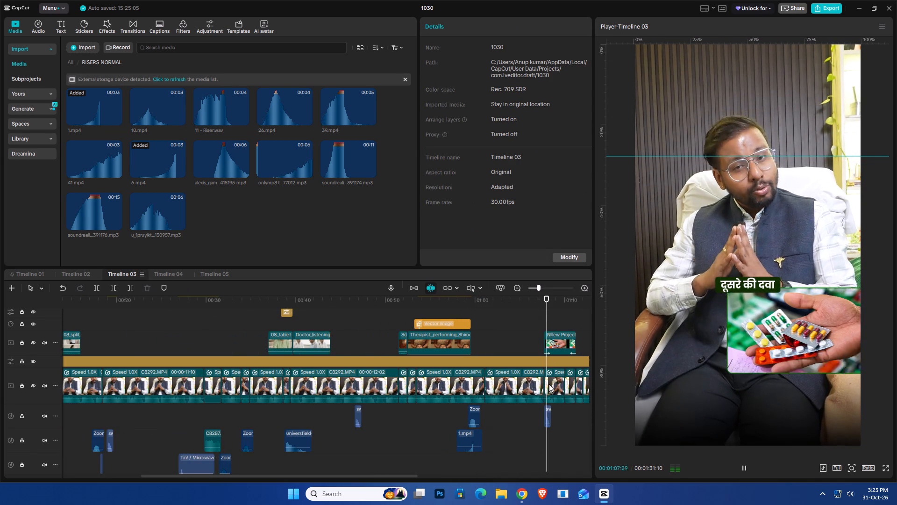
ctrl+scroll(551, 401, down, 6)
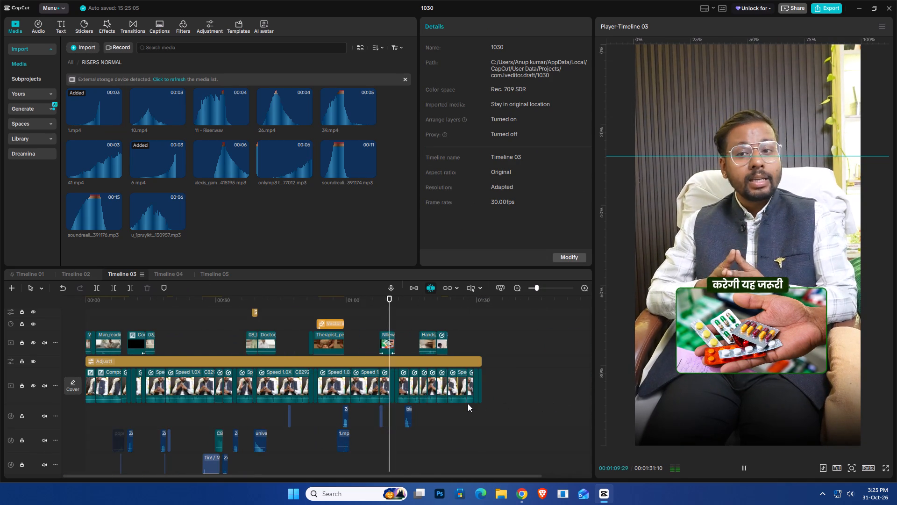
ctrl+scroll(422, 410, up, 3)
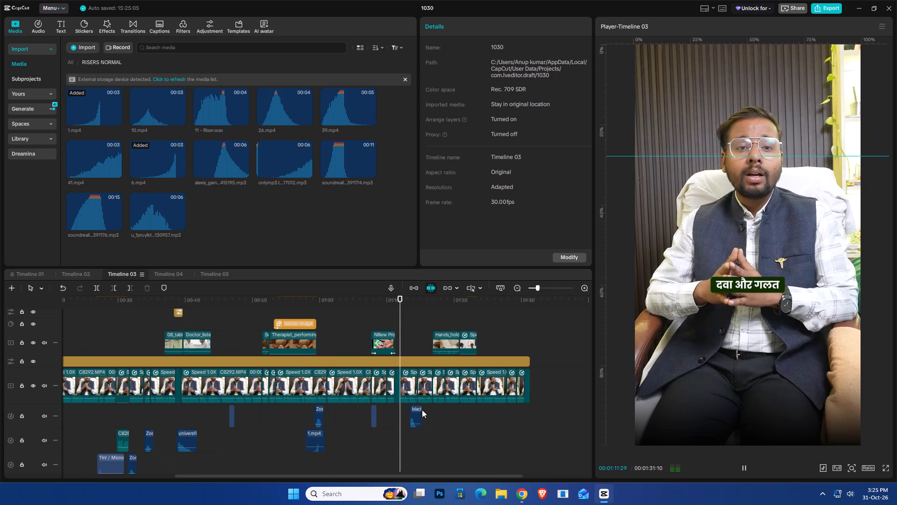
ctrl+scroll(422, 410, up, 2)
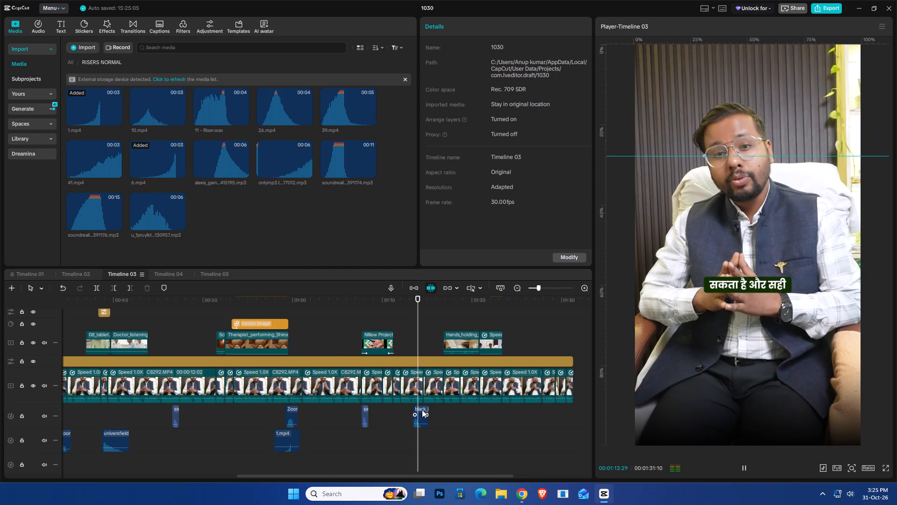
key(space)
key(space)
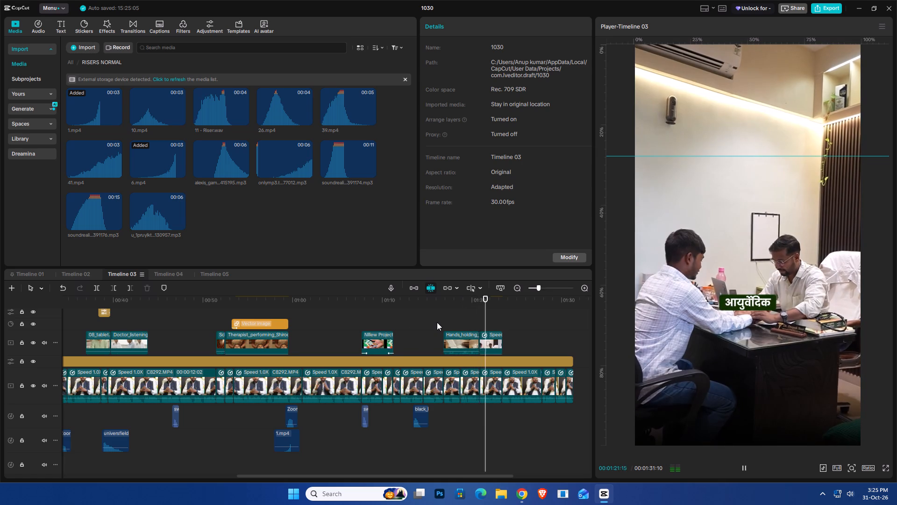
scroll(470, 340, down, 18)
ctrl+click(469, 435)
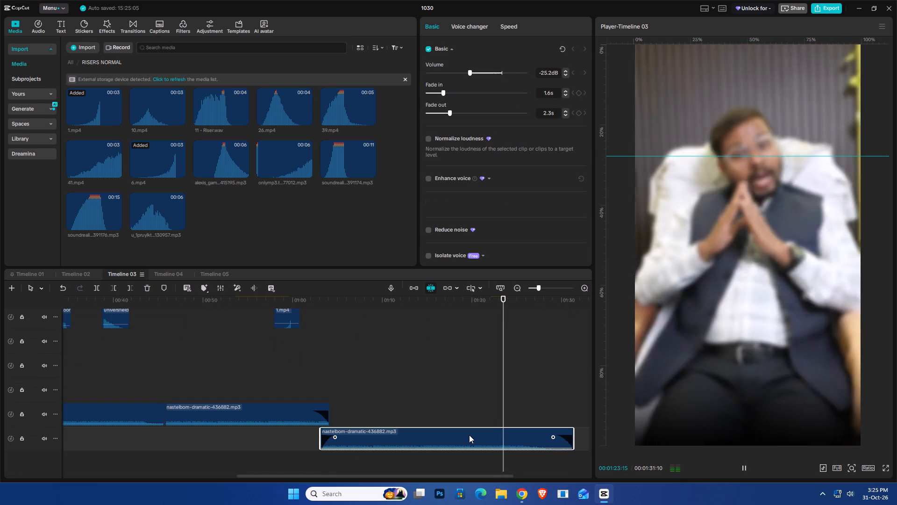
scroll(443, 337, down, 8)
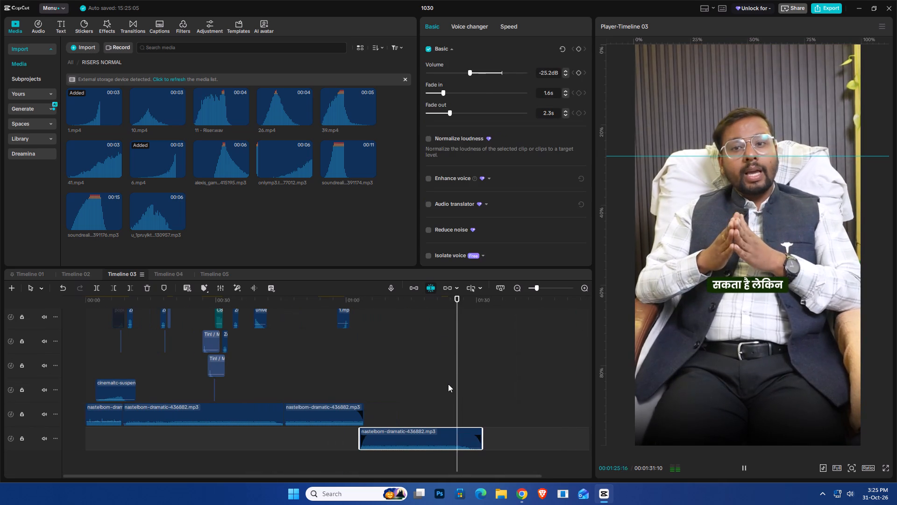
scroll(448, 384, up, 7)
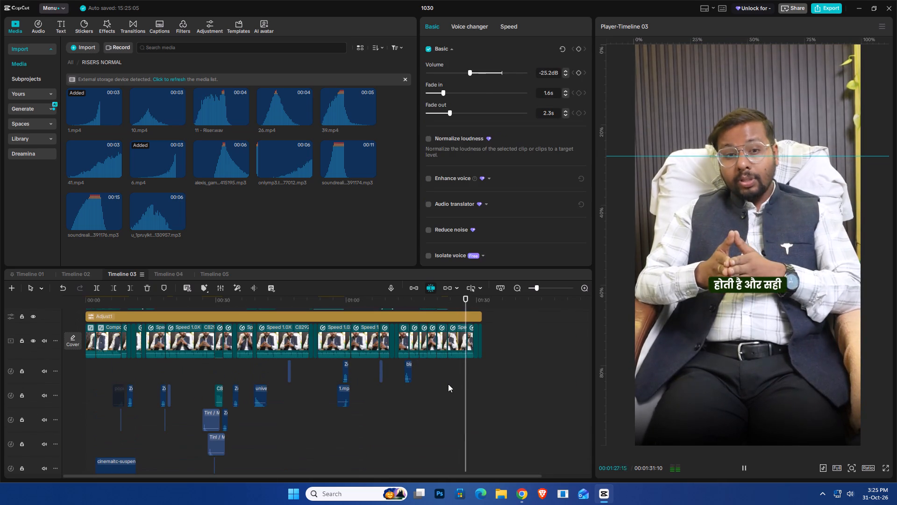
scroll(448, 384, down, 5)
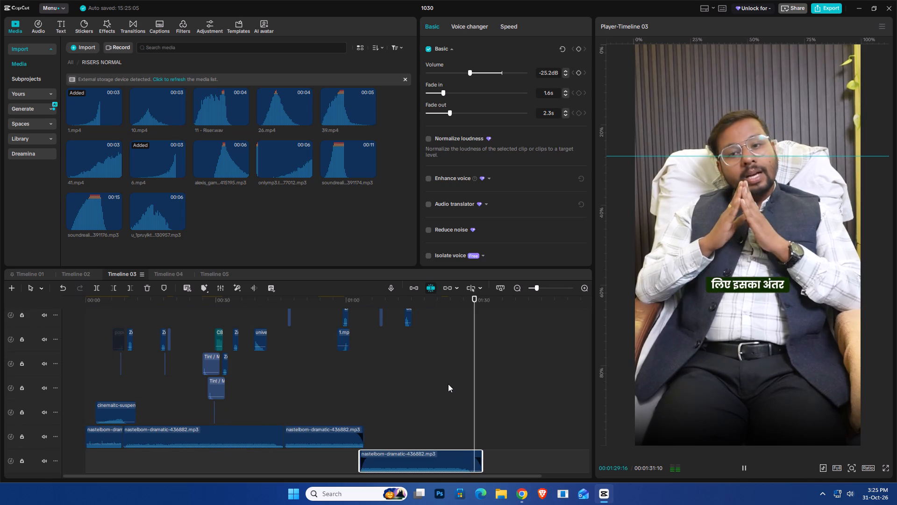
scroll(448, 384, down, 6)
scroll(448, 384, up, 8)
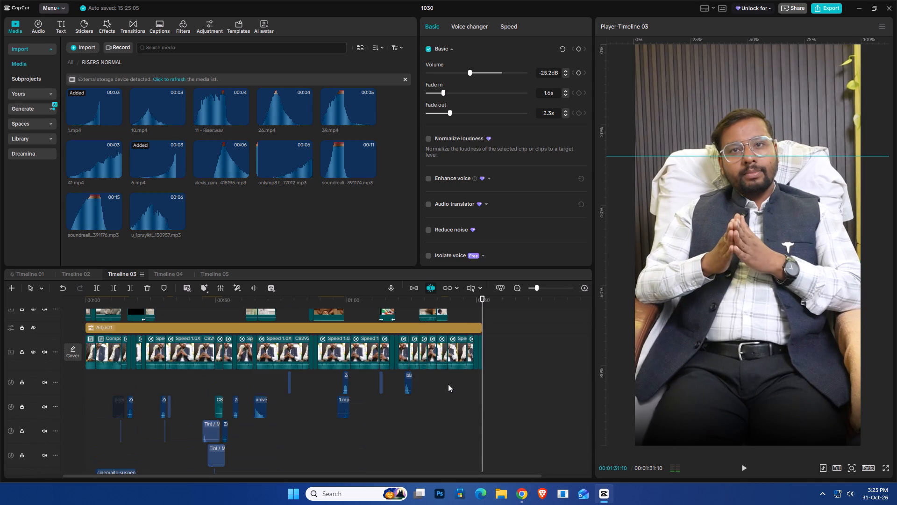
Play the video from the start and replay the passage around 0:08, where the man-reading-prescription overlay ends.
drag(387, 299, 0, 377)
key(space)
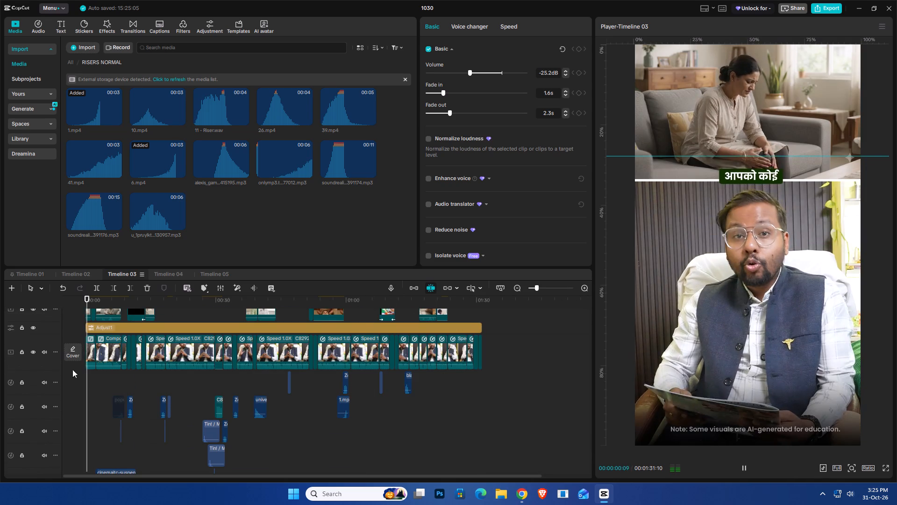
scroll(185, 371, up, 8)
drag(93, 298, 44, 322)
key(space)
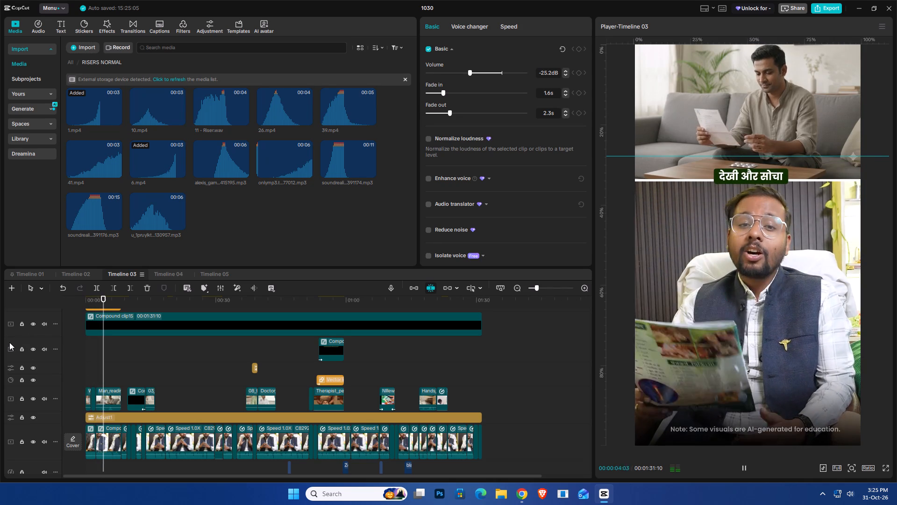
ctrl+scroll(111, 361, up, 9)
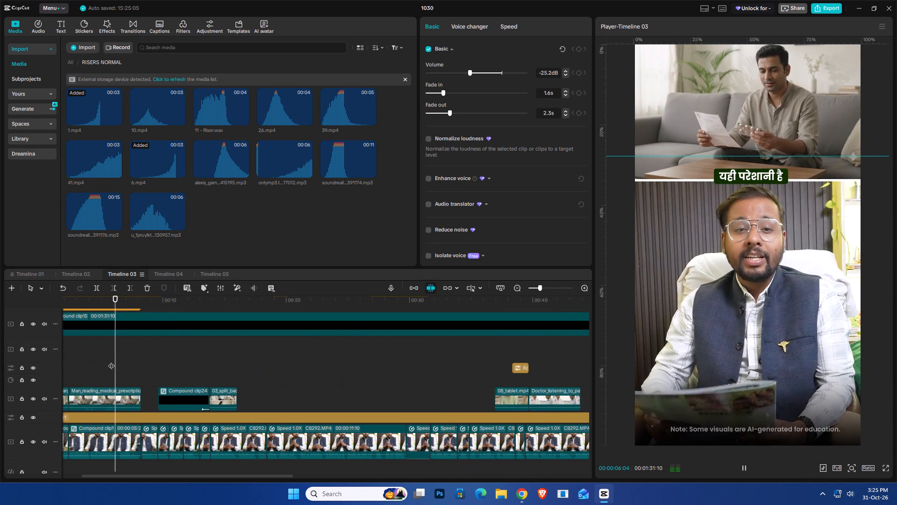
ctrl+scroll(111, 361, up, 6)
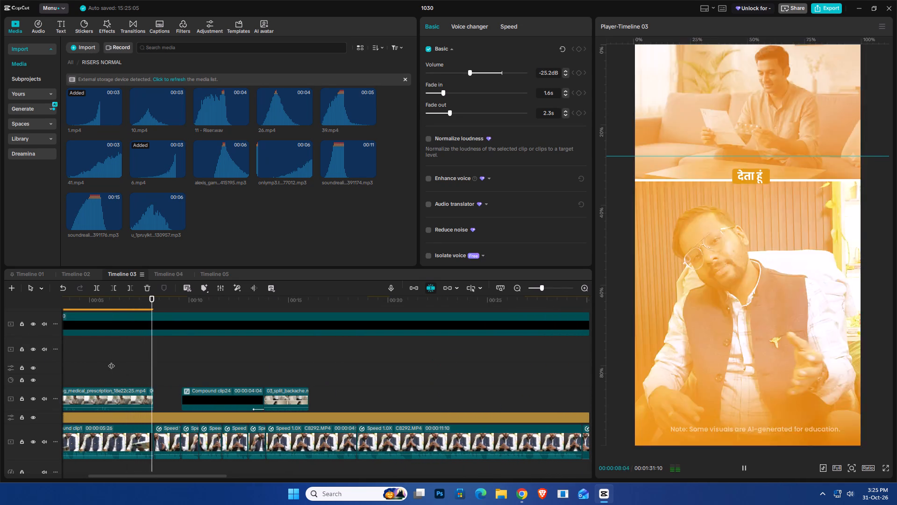
key(space)
key(space)
key(space)
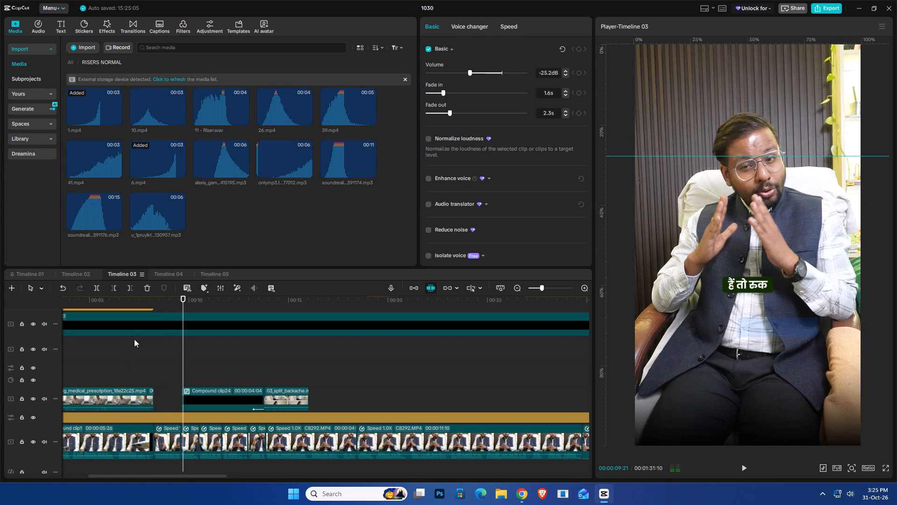
click(135, 300)
key(space)
key(space)
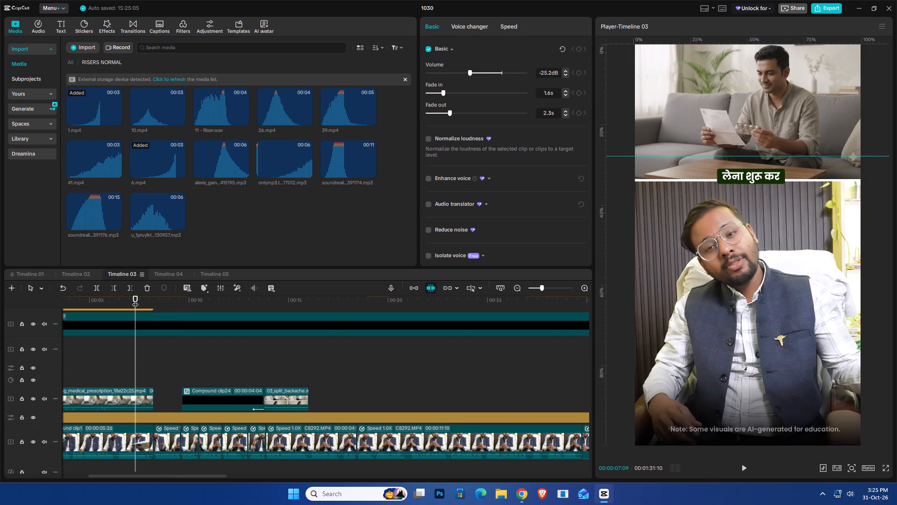
key(space)
key(space)
key(space)
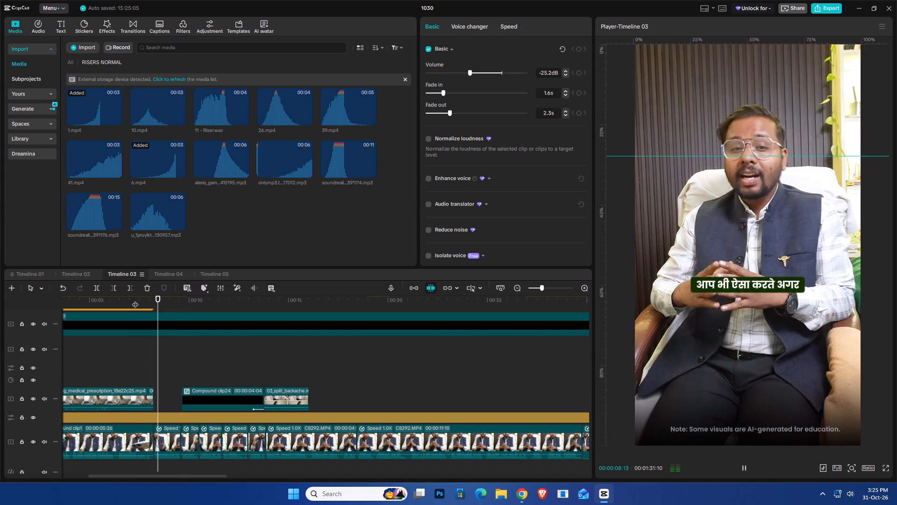
scroll(146, 354, down, 7)
click(151, 300)
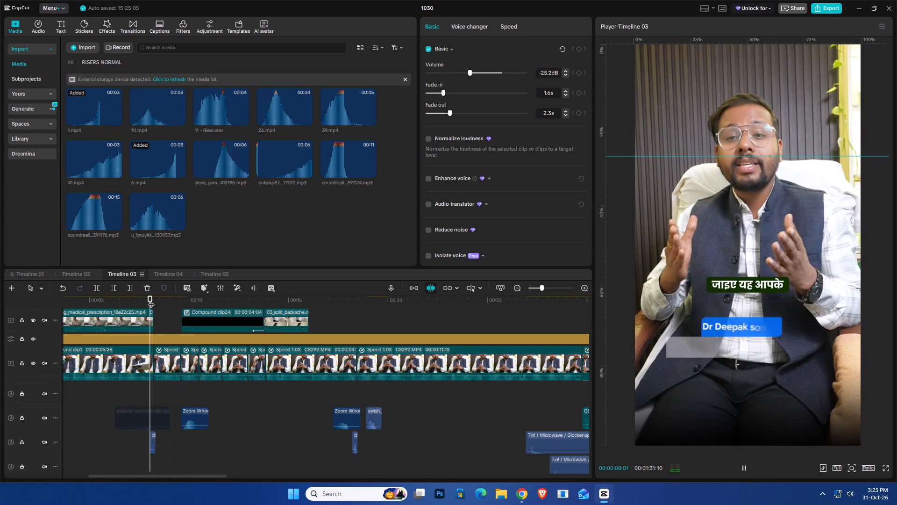
Trim the end of the first nastelbom-dramatic music clip back to about 0:08:10.
scroll(146, 339, down, 10)
ctrl+scroll(148, 397, up, 7)
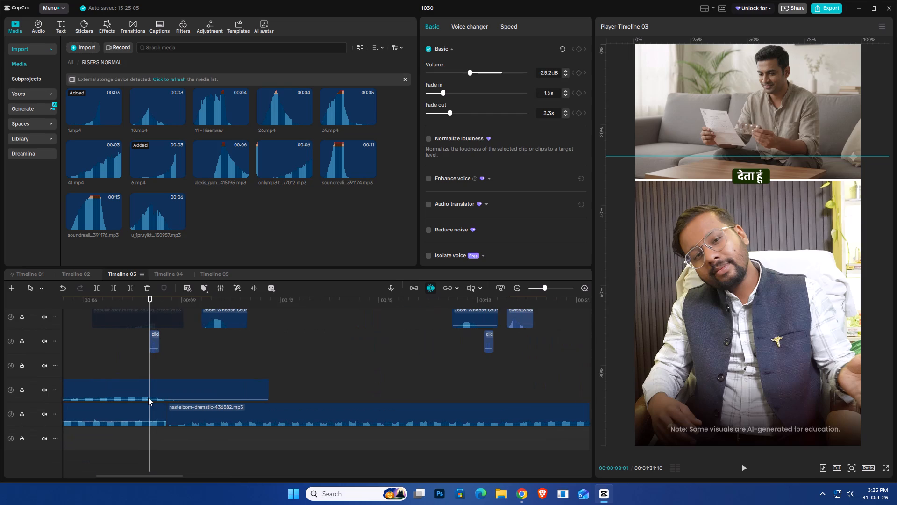
click(162, 428)
click(157, 415)
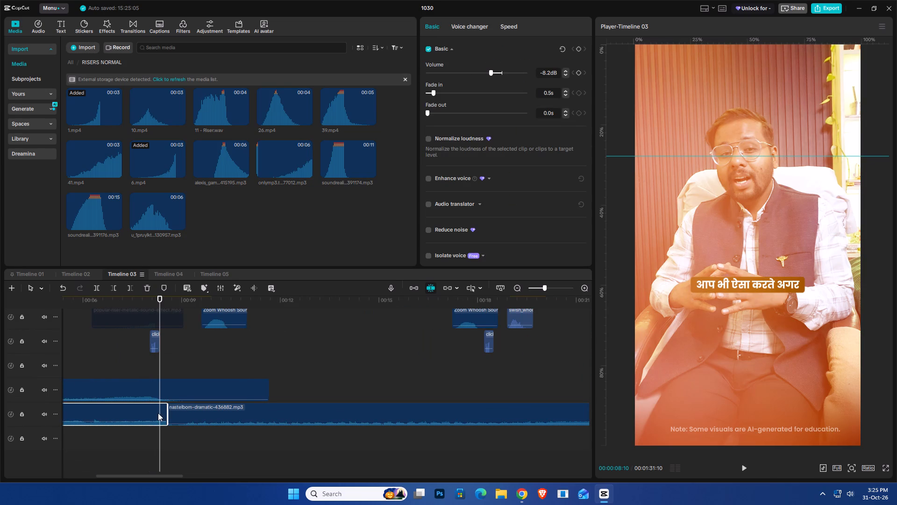
drag(166, 408, 160, 411)
click(155, 410)
Give the shortened first music clip a 0.3 s fade-out and play across the gap from about 0:07.
click(548, 111)
scroll(548, 111, up, 3)
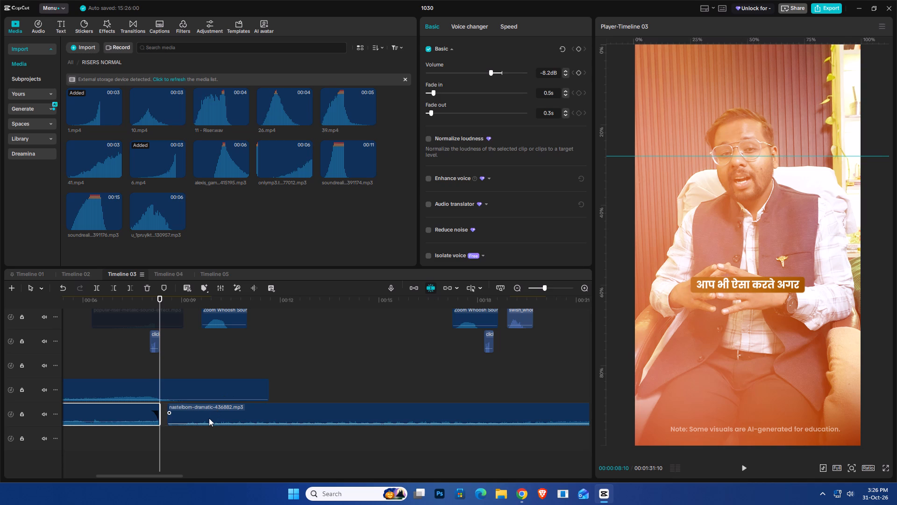
click(208, 416)
click(128, 359)
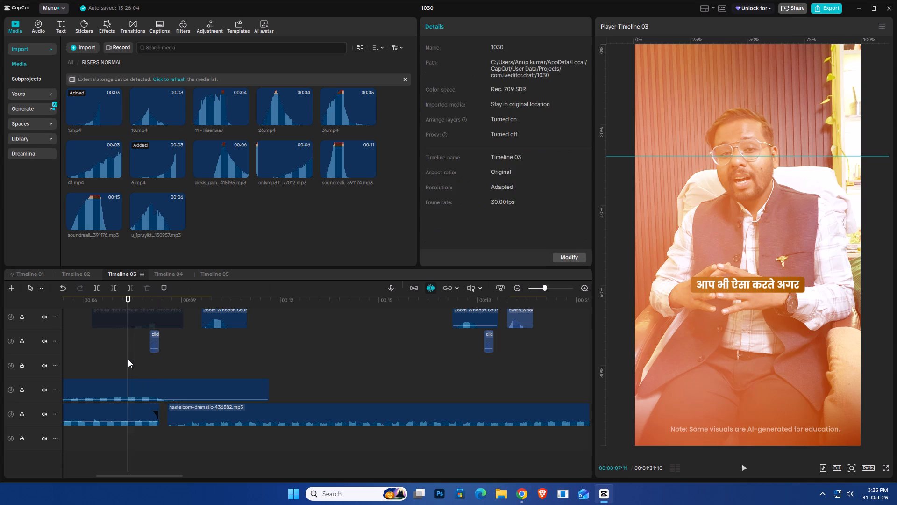
key(space)
key(space)
key(space)
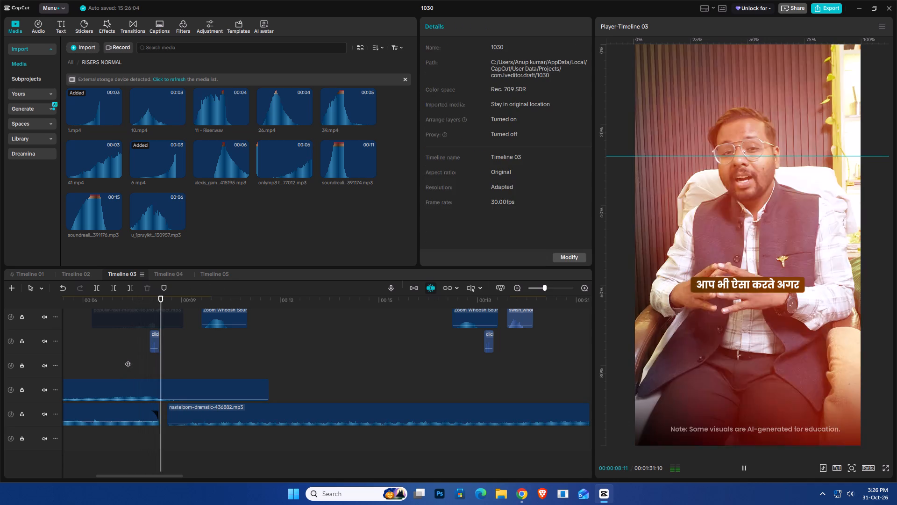
ctrl+scroll(199, 356, down, 6)
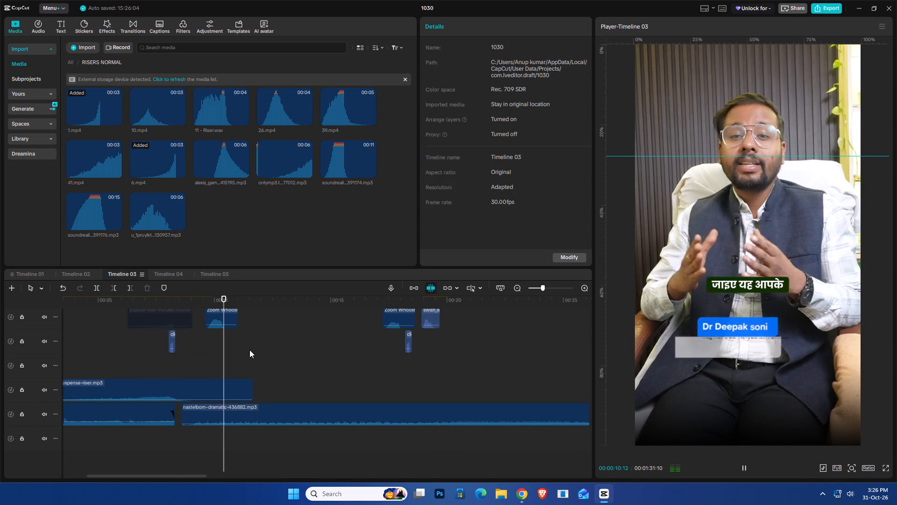
scroll(249, 350, up, 15)
ctrl+scroll(249, 350, down, 8)
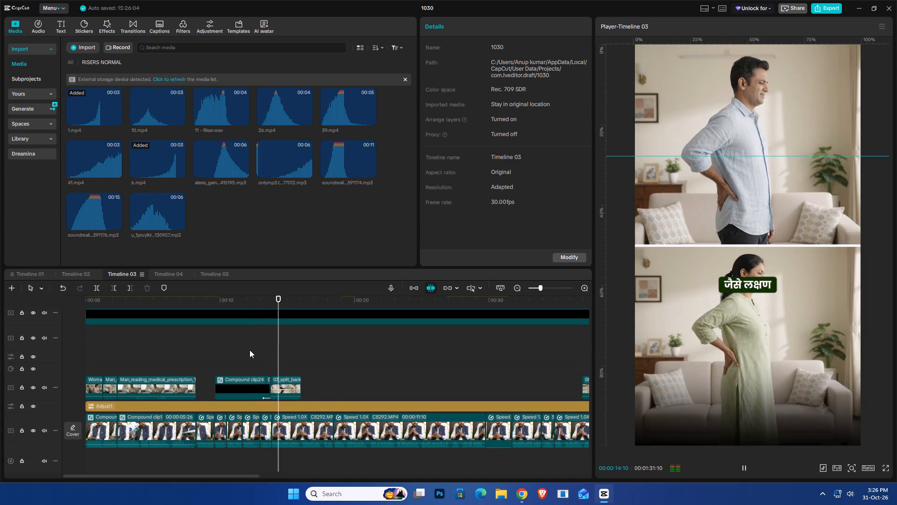
Trim the end of the "दोस्तों एक" caption to about 0:13:26, near the start of the split backache clip.
key(space)
ctrl+scroll(296, 374, up, 8)
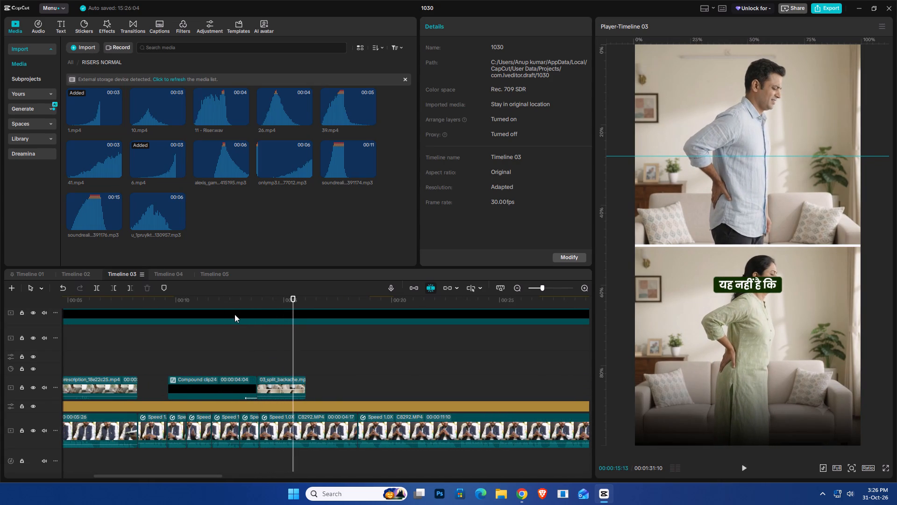
click(259, 305)
scroll(260, 360, up, 20)
scroll(260, 360, up, 11)
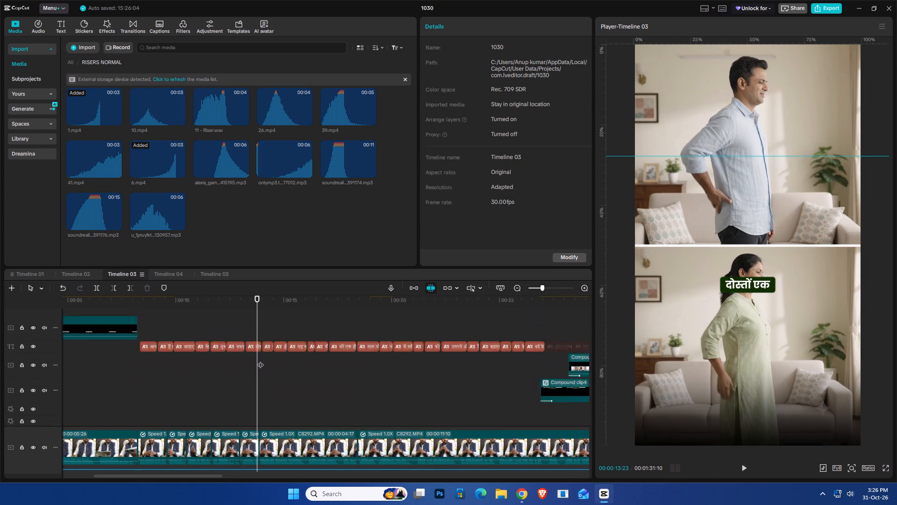
scroll(260, 360, up, 20)
ctrl+scroll(260, 360, down, 1)
ctrl+scroll(260, 360, up, 6)
click(223, 366)
key(space)
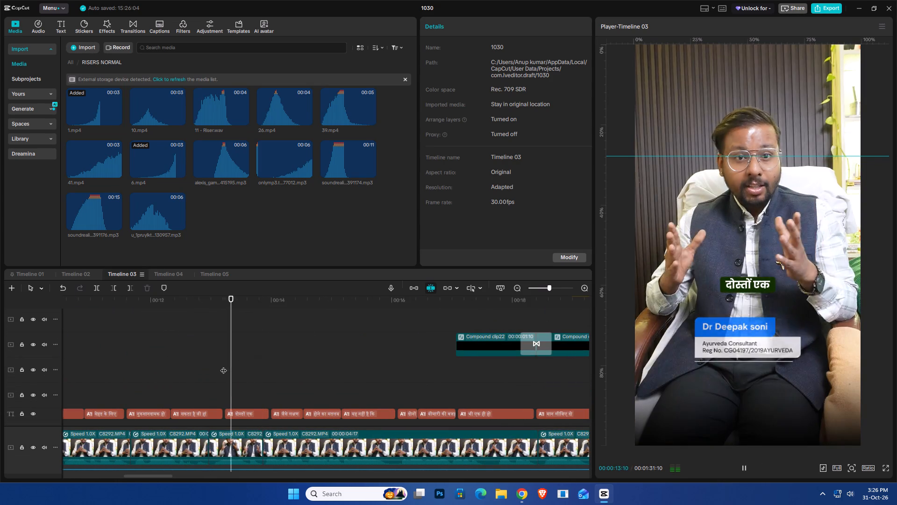
key(space)
double_click(271, 373)
drag(271, 373, 260, 386)
click(259, 411)
drag(260, 381, 263, 390)
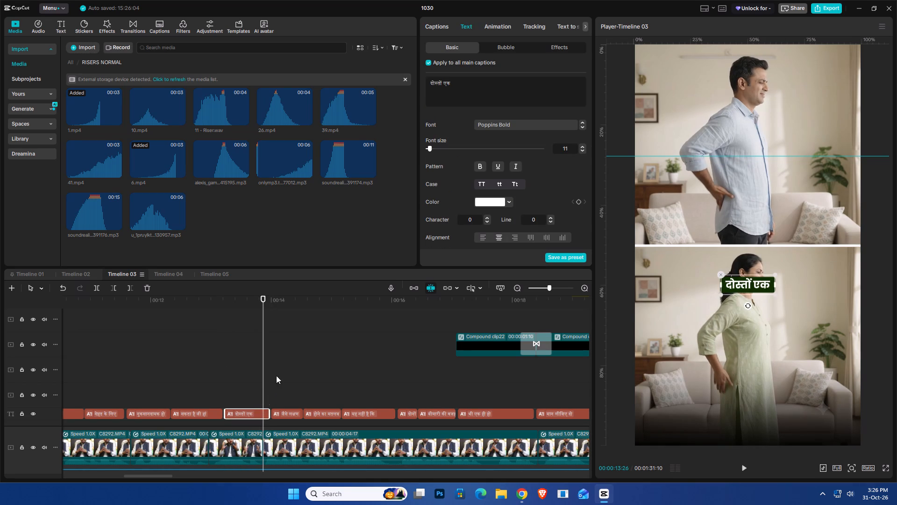
key(w)
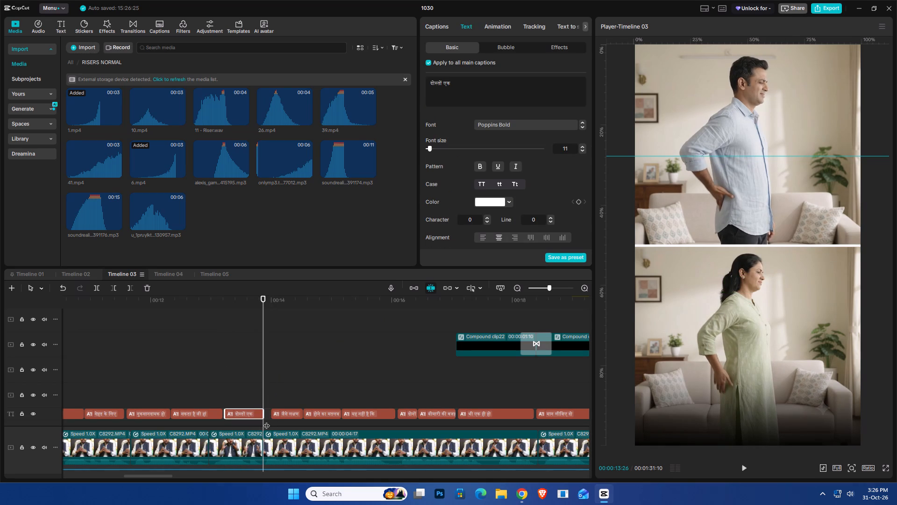
Move the word "एक" from the "दोस्तों एक" caption to the start of "जैसे लक्षण", extend that caption back to meet it, and play across.
click(240, 414)
drag(462, 81, 443, 79)
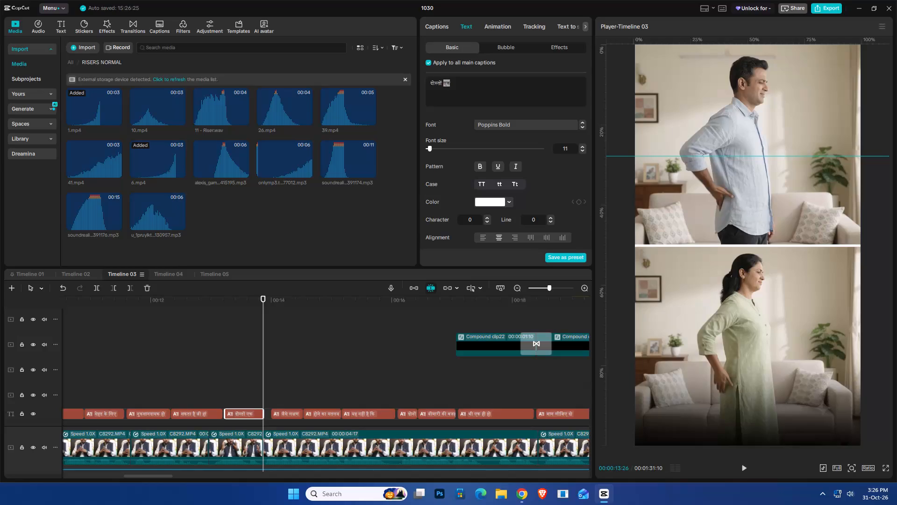
key(ctrl+x)
click(274, 407)
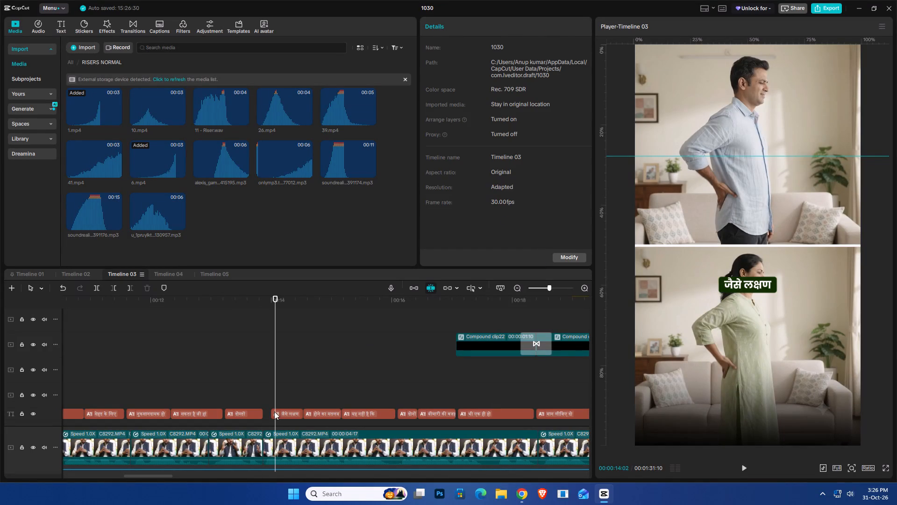
click(274, 411)
drag(273, 411, 260, 417)
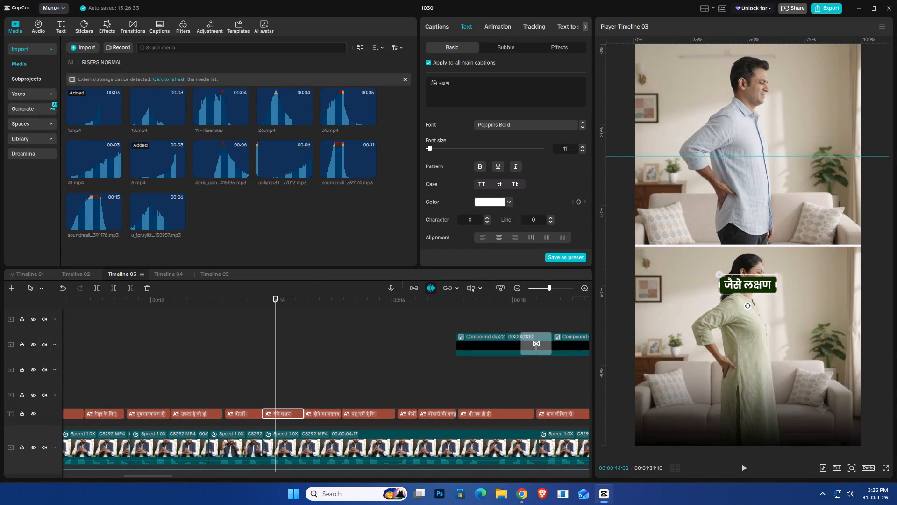
click(431, 82)
key(ctrl+v)
key(space)
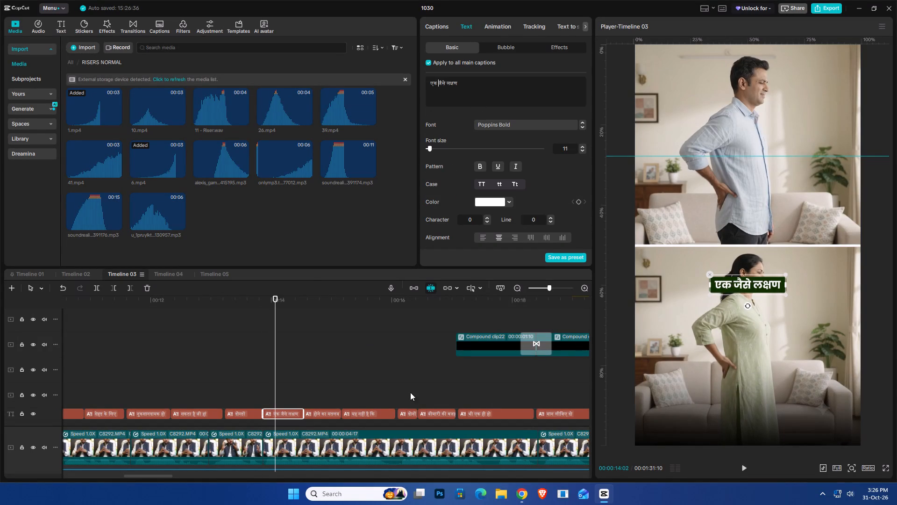
click(271, 375)
key(space)
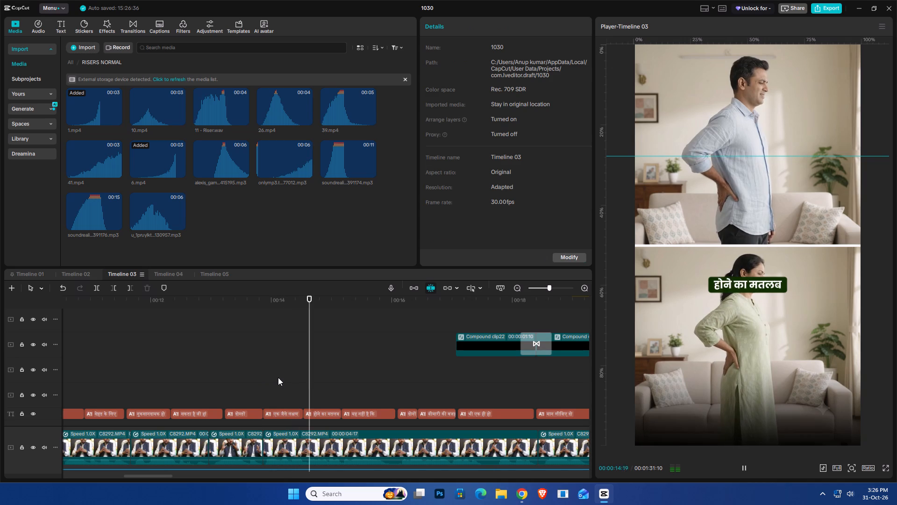
key(space)
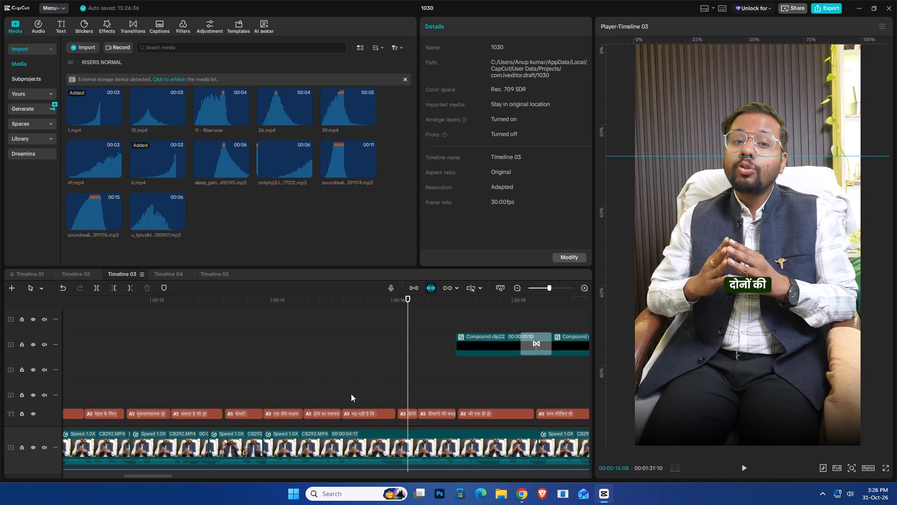
Combine the captions "एक जैसे लक्षण", "होने का मतलब" and "यह नहीं है कि" into one compound clip.
drag(363, 392, 287, 419)
right_click(287, 411)
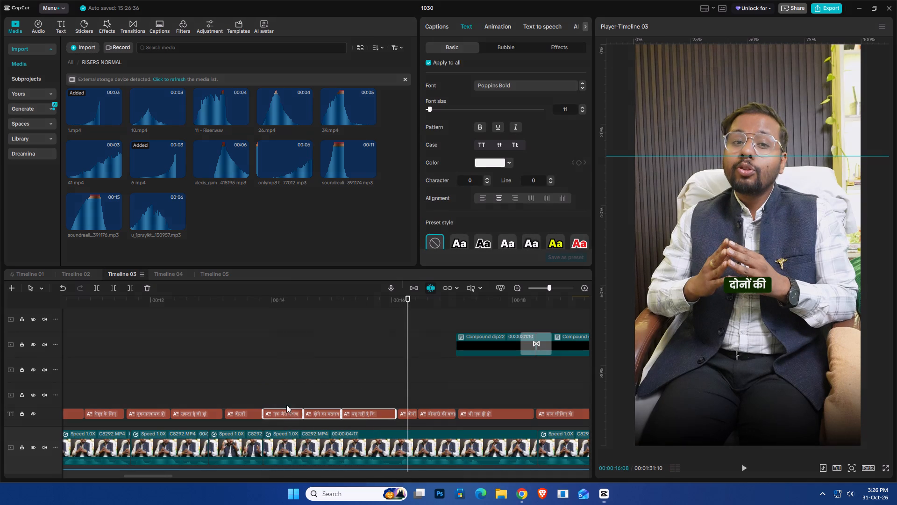
click(319, 380)
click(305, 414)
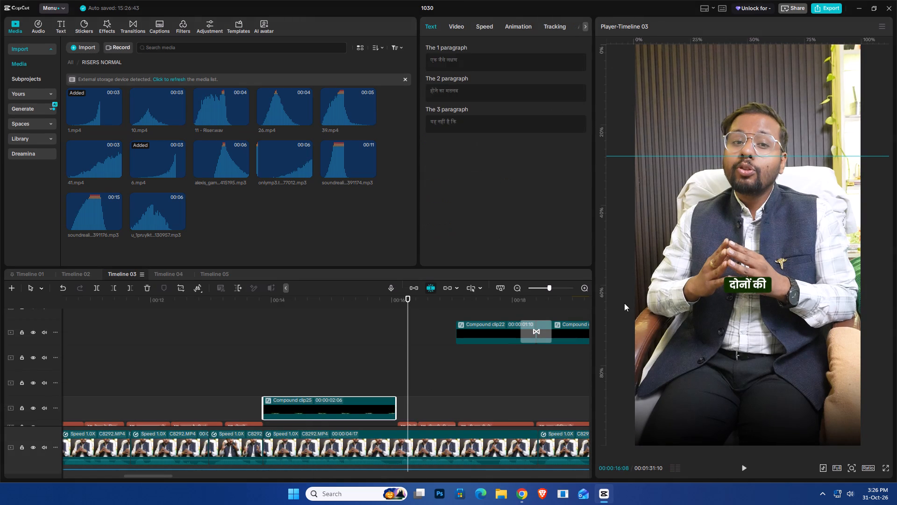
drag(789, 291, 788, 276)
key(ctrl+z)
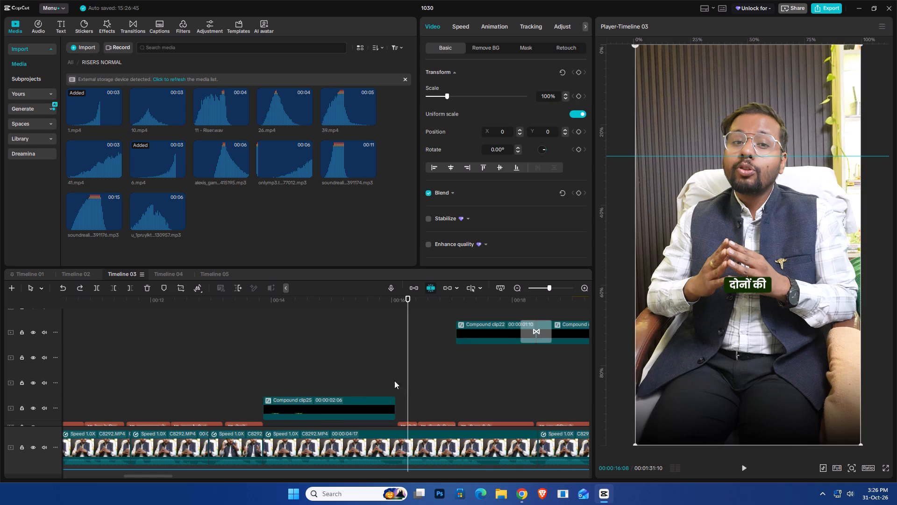
At about 0:14:22, move the compound caption clip up in the frame toward the divider between the two backache images.
click(356, 399)
click(314, 303)
click(311, 403)
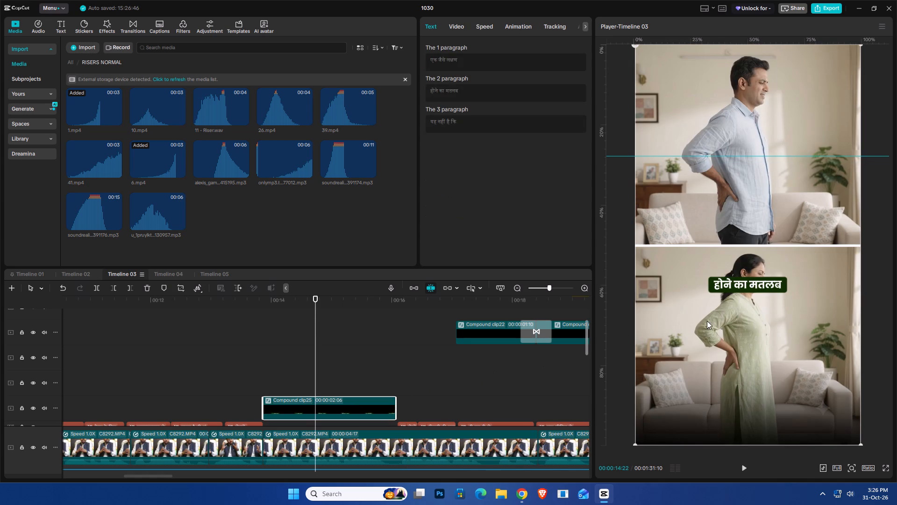
click(719, 288)
click(342, 407)
drag(770, 299, 768, 276)
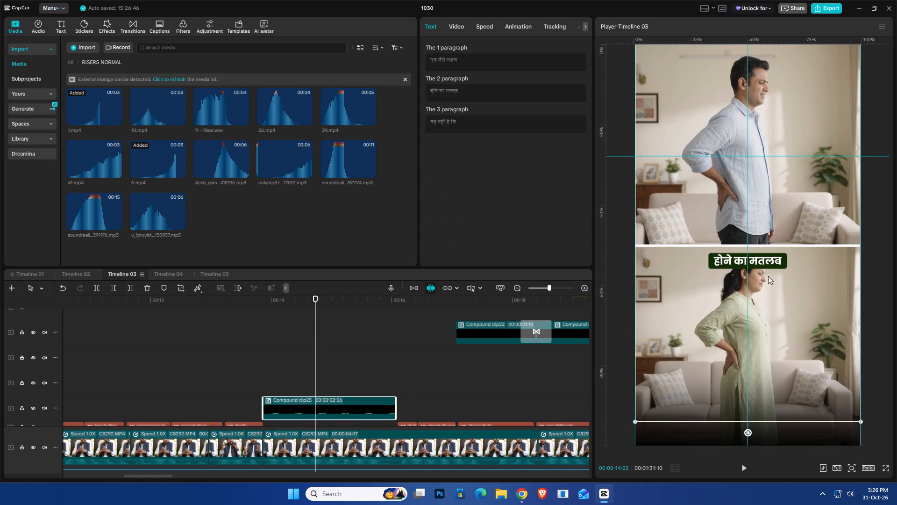
drag(768, 276, 770, 256)
Review playback from about 0:14:22 to 0:23, and from about 0:29 past the end of the woman-holding-knee clip.
key(space)
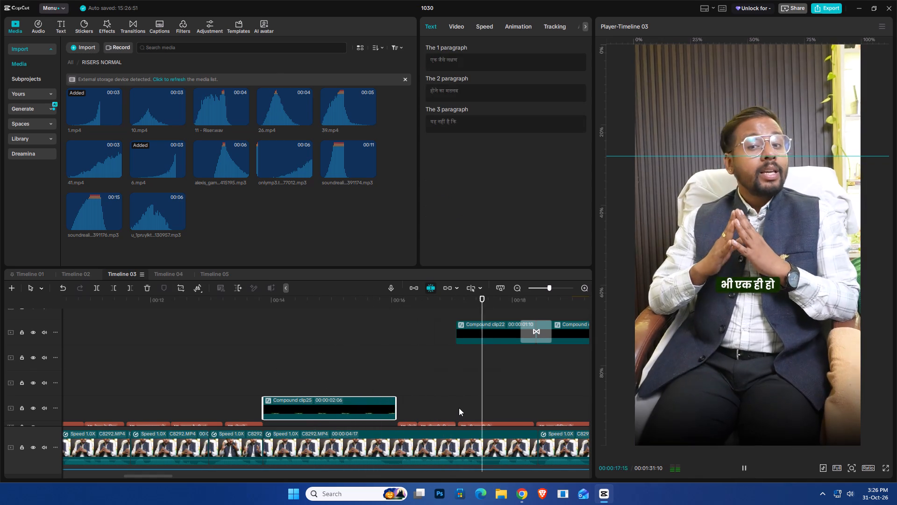
ctrl+scroll(459, 408, down, 14)
key(space)
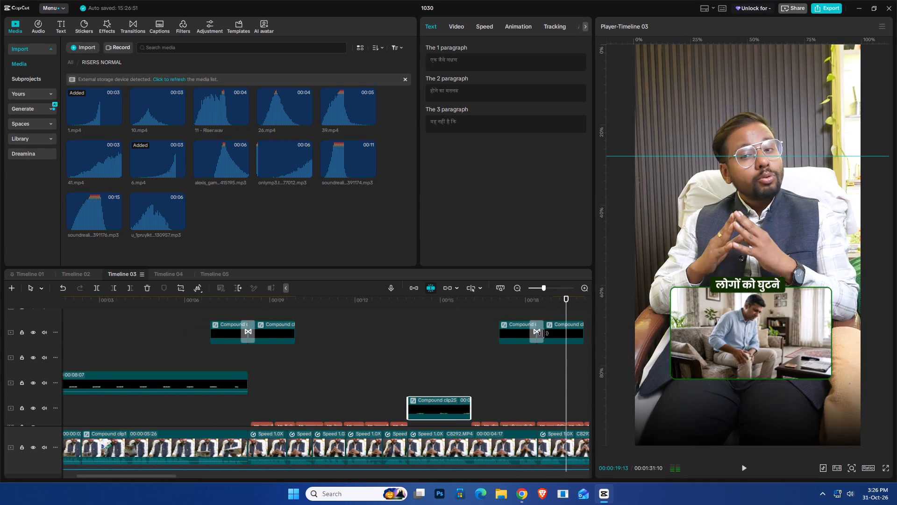
click(526, 311)
key(space)
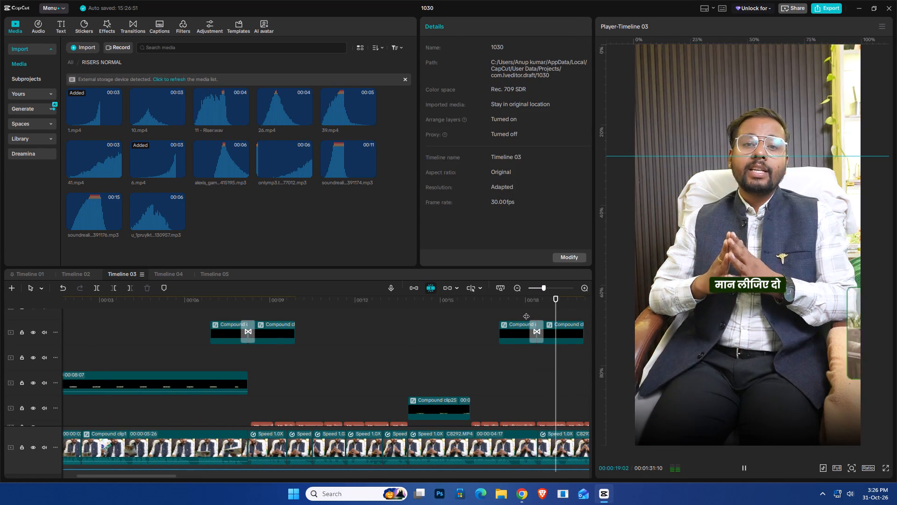
ctrl+scroll(522, 346, down, 7)
scroll(483, 373, down, 2)
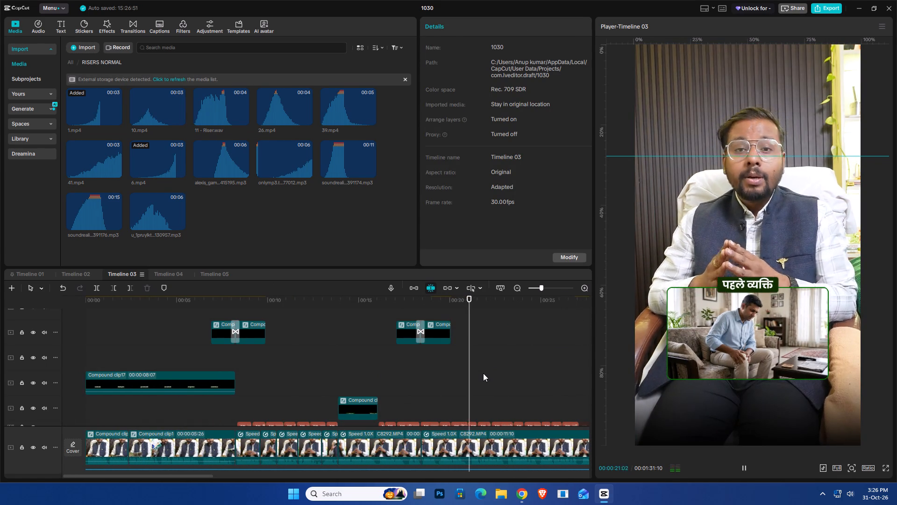
scroll(483, 373, down, 12)
ctrl+scroll(483, 373, down, 8)
ctrl+scroll(344, 388, up, 1)
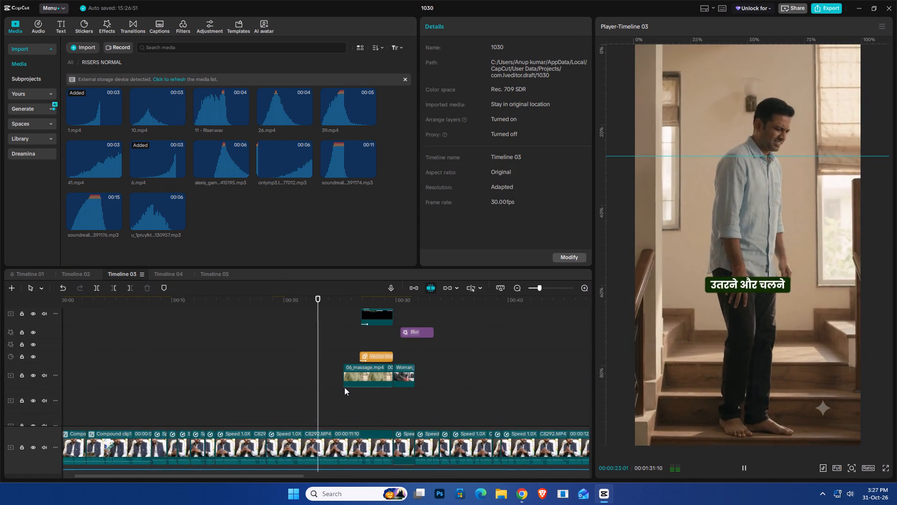
ctrl+scroll(344, 387, up, 1)
click(398, 296)
key(space)
key(space)
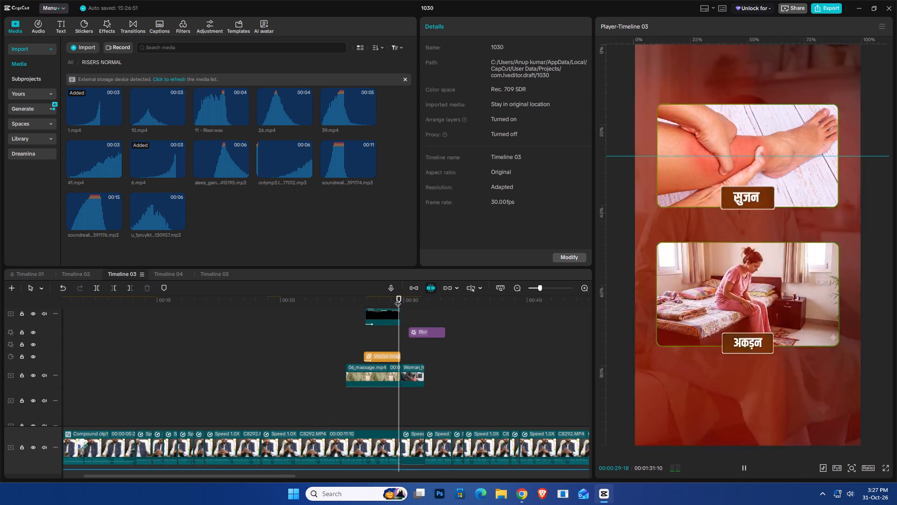
ctrl+scroll(419, 379, up, 7)
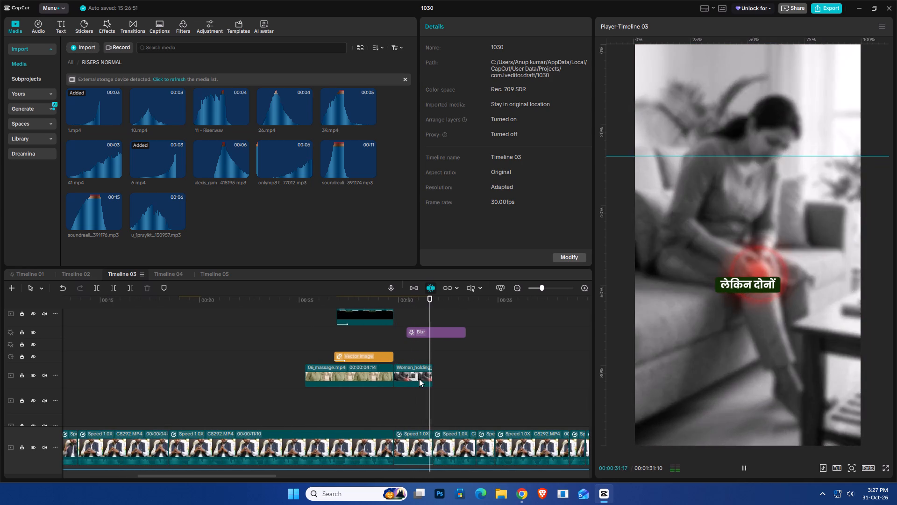
key(space)
Add the 1.mp4 riser to an audio track and align its peak with the woman-holding-knee clip's end at about 0:31:21.
scroll(421, 382, down, 6)
ctrl+scroll(378, 388, down, 5)
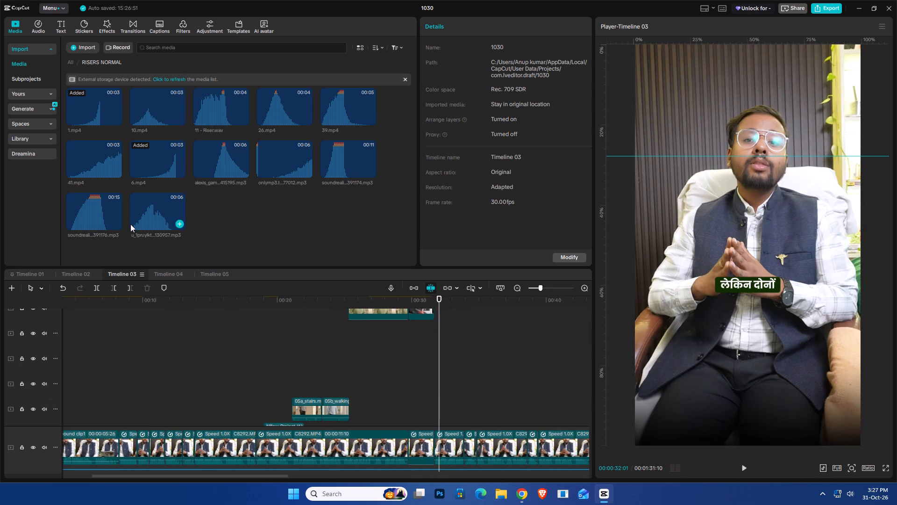
drag(91, 115, 395, 328)
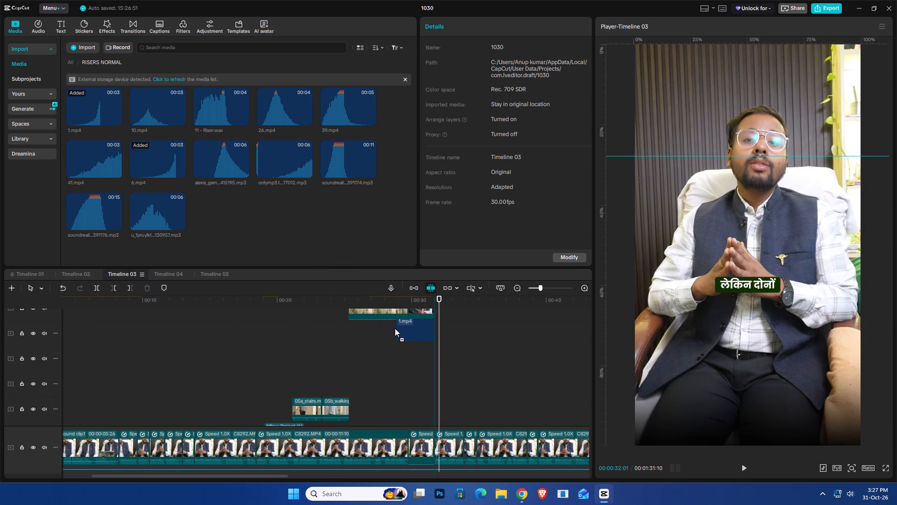
drag(395, 328, 394, 328)
ctrl+scroll(411, 402, up, 13)
drag(402, 408, 427, 408)
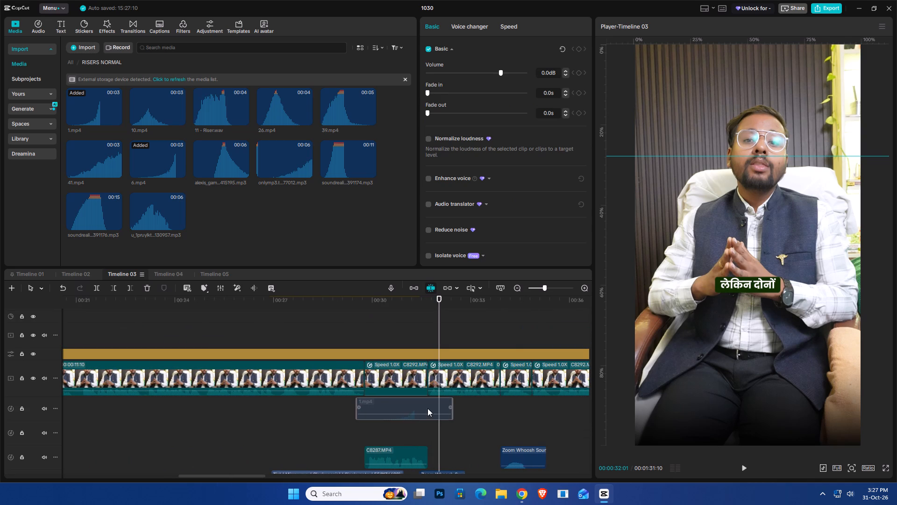
drag(427, 408, 446, 408)
scroll(426, 393, up, 20)
scroll(426, 393, up, 8)
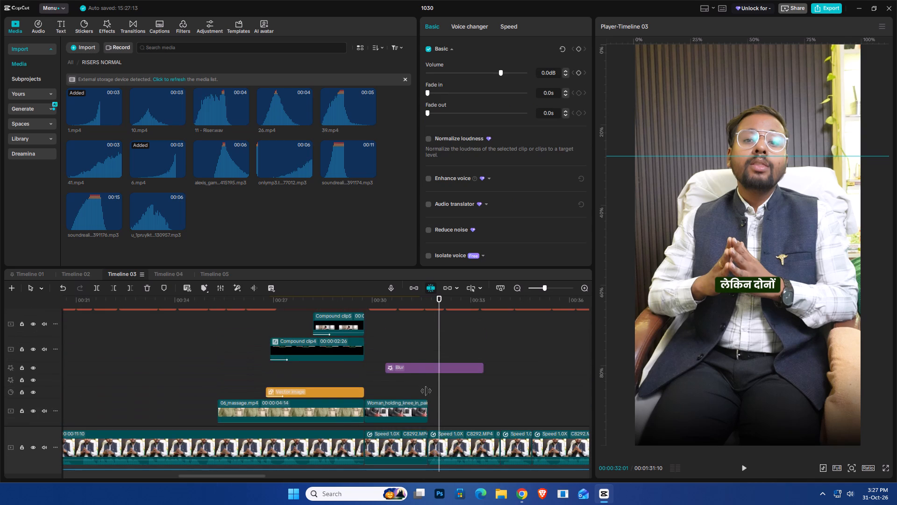
drag(440, 332, 424, 340)
click(424, 340)
drag(423, 335, 429, 351)
scroll(429, 351, down, 20)
scroll(429, 351, down, 9)
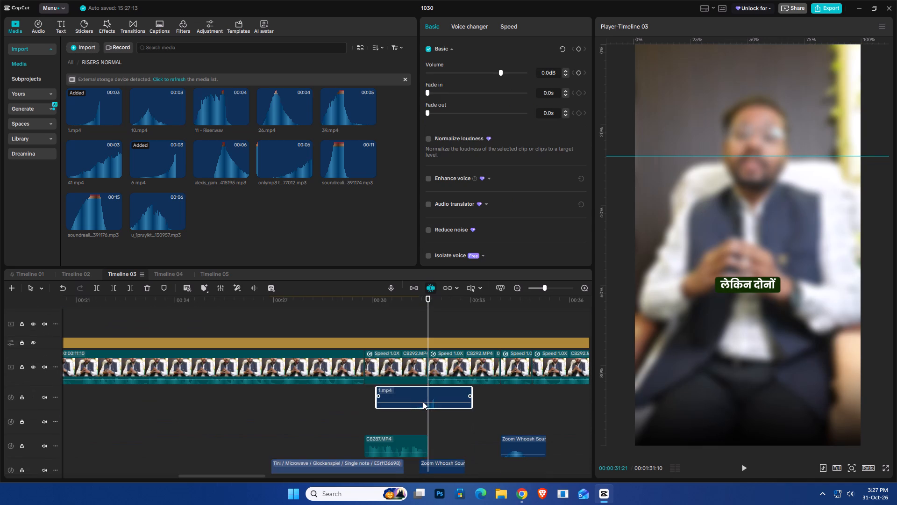
drag(423, 400, 418, 400)
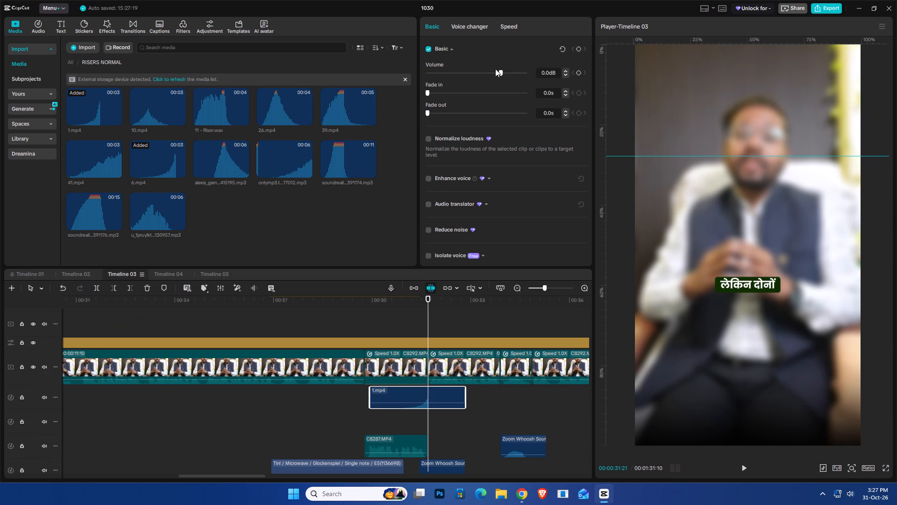
Lower the new 1.mp4 riser's volume slightly and play it back from about 0:31.
drag(497, 69, 489, 79)
click(406, 326)
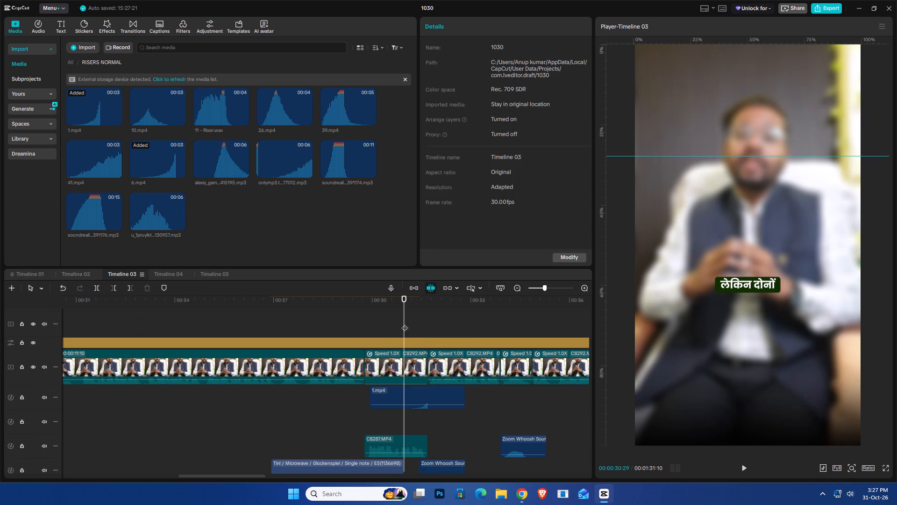
key(space)
key(space)
key(space)
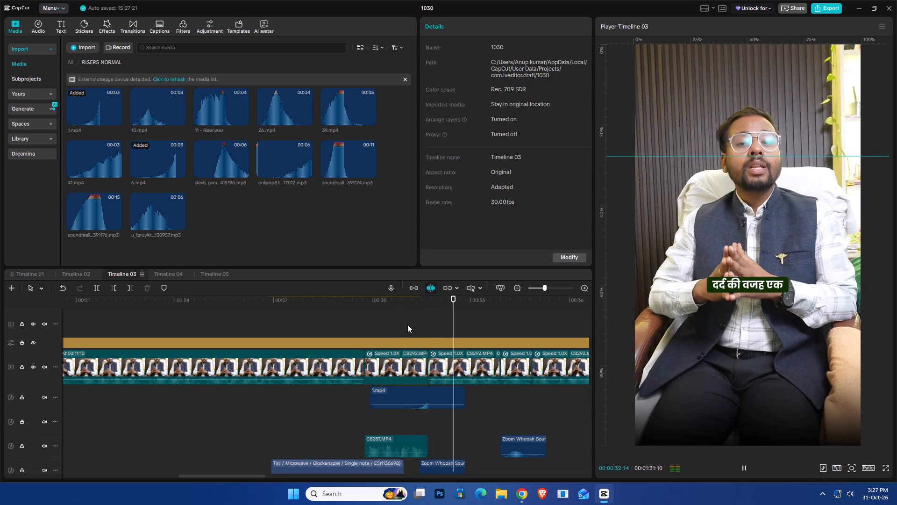
Review playback of Timeline 03 from about 0:32 to about 1:08, checking captions, inserts and audio layers.
ctrl+scroll(433, 347, down, 9)
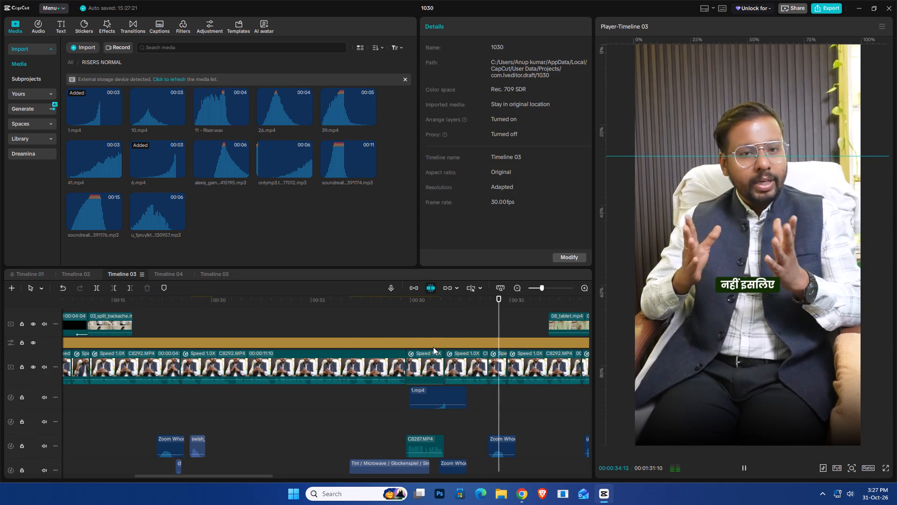
ctrl+scroll(433, 347, down, 6)
ctrl+scroll(456, 379, down, 6)
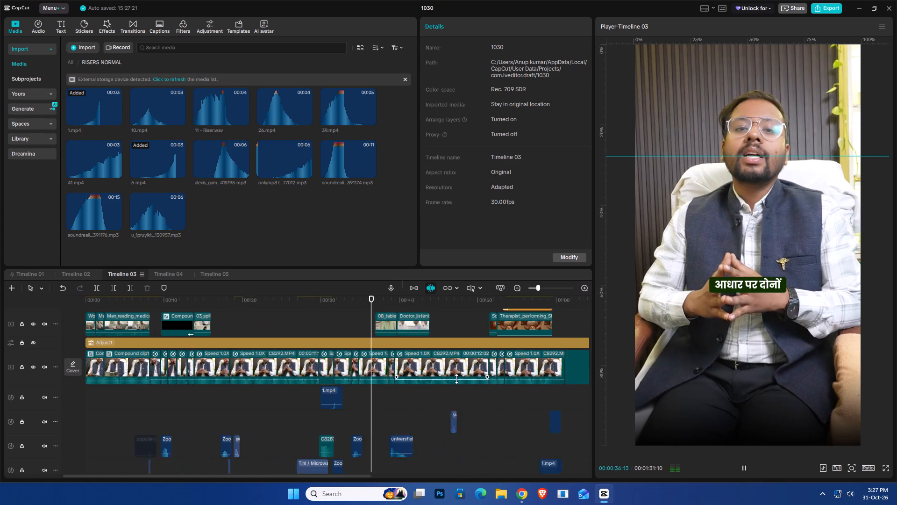
scroll(410, 383, down, 20)
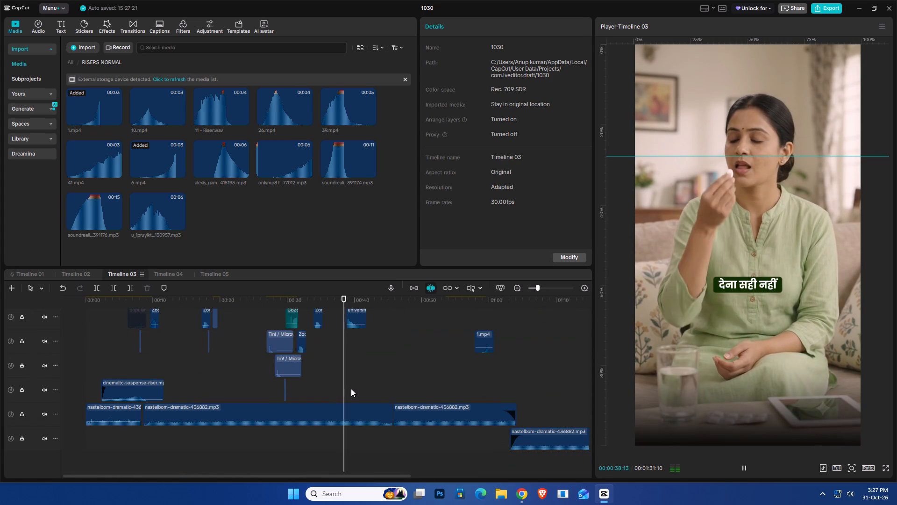
ctrl+scroll(351, 389, up, 9)
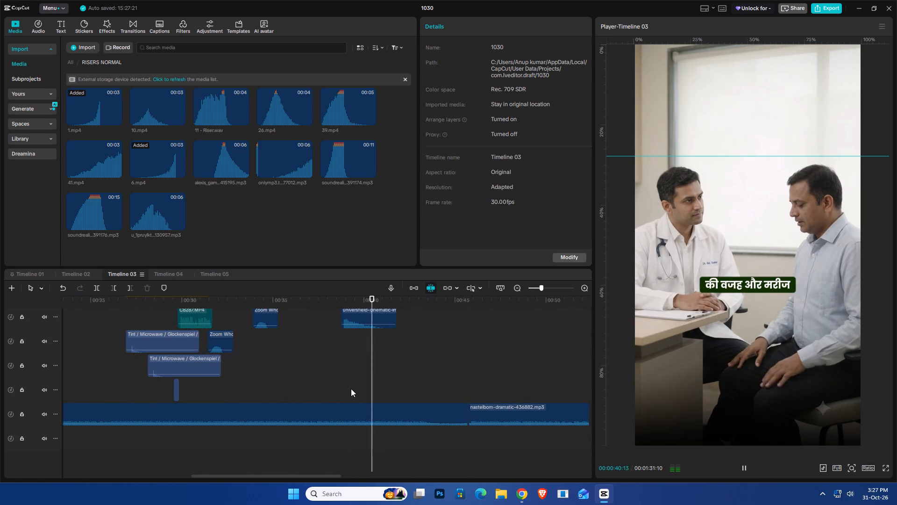
scroll(351, 389, up, 18)
scroll(351, 389, up, 7)
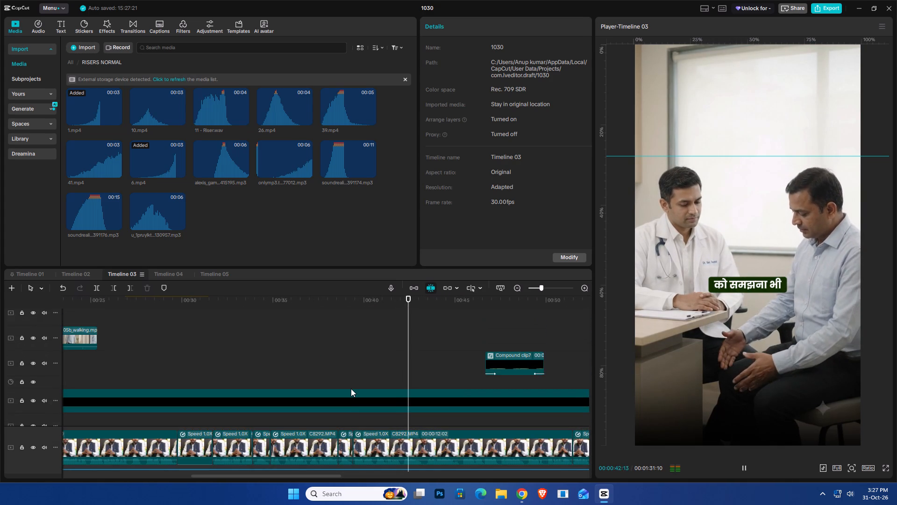
ctrl+scroll(351, 389, down, 6)
scroll(351, 389, down, 7)
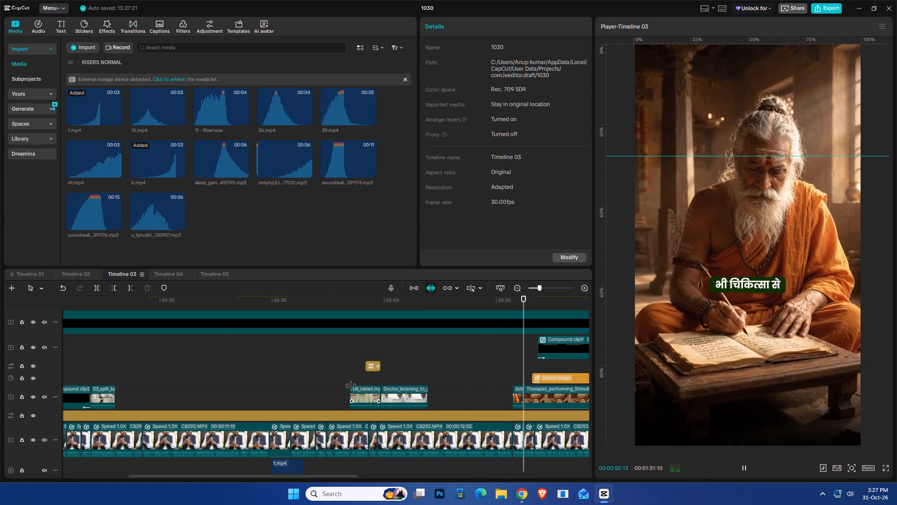
key(space)
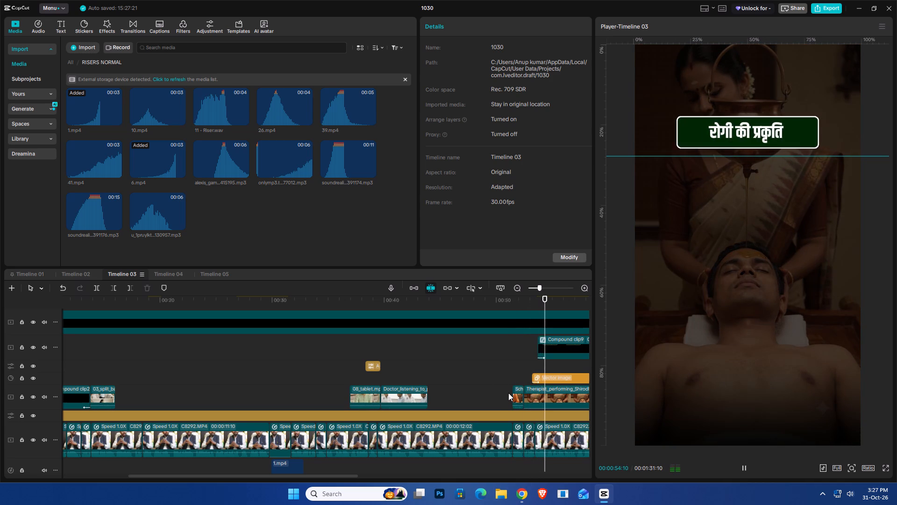
key(space)
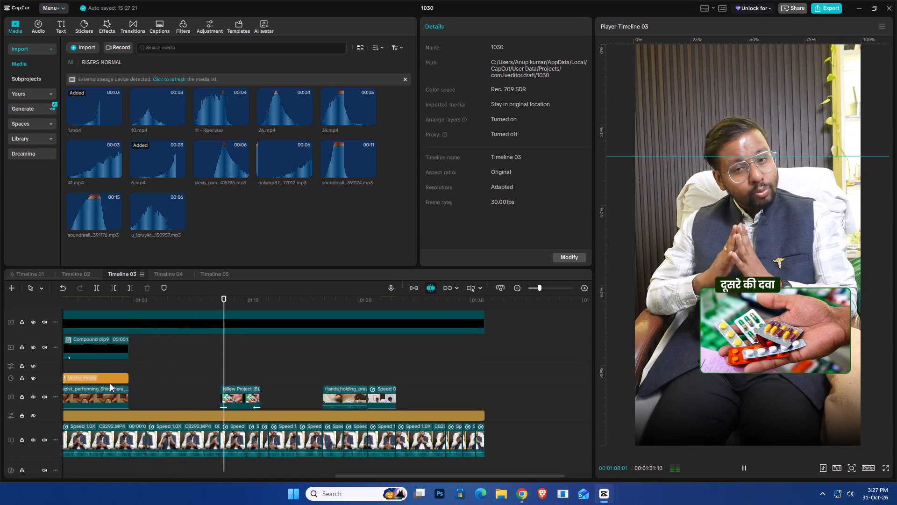
Copy the joined pair of compound clips at about 0:16 in Timeline 05 and paste it into Timeline 03 at about 1:07:20.
click(205, 302)
key(space)
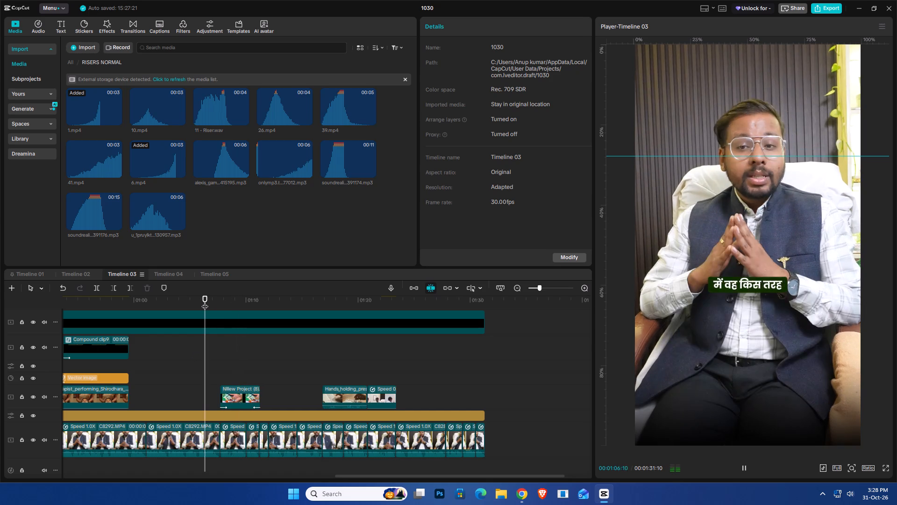
scroll(221, 440, up, 10)
key(space)
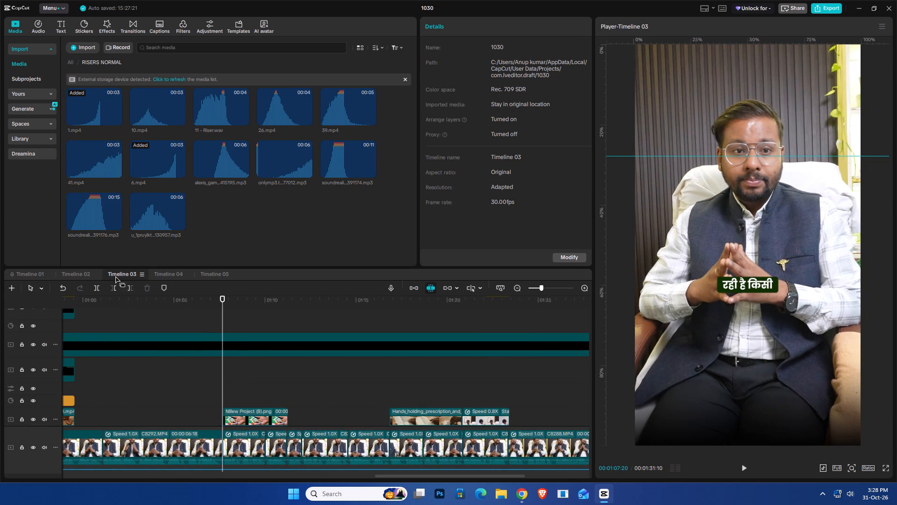
click(210, 273)
scroll(221, 382, up, 20)
scroll(221, 382, up, 14)
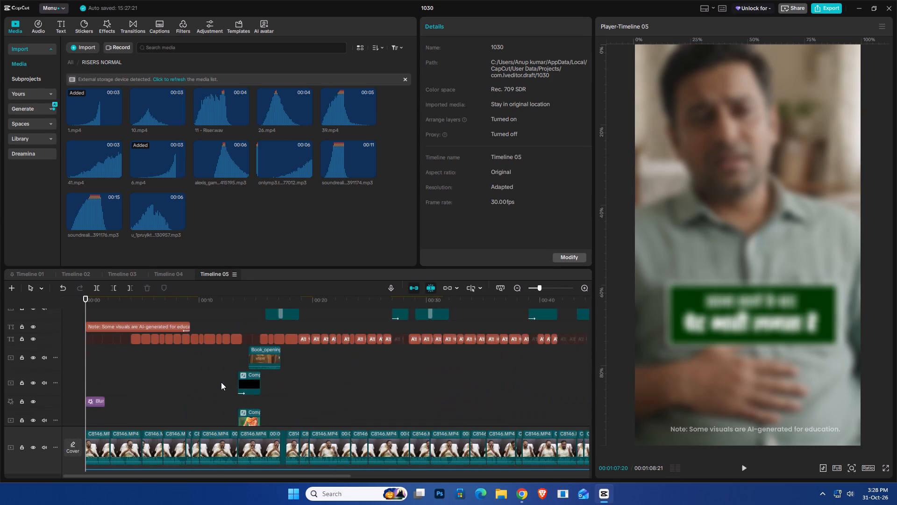
scroll(239, 394, up, 7)
click(292, 393)
key(ctrl+c)
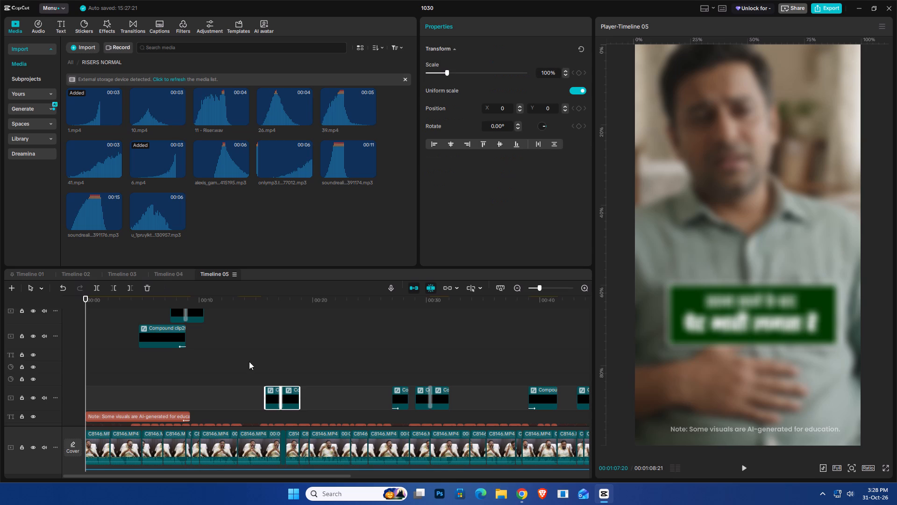
click(155, 274)
click(135, 274)
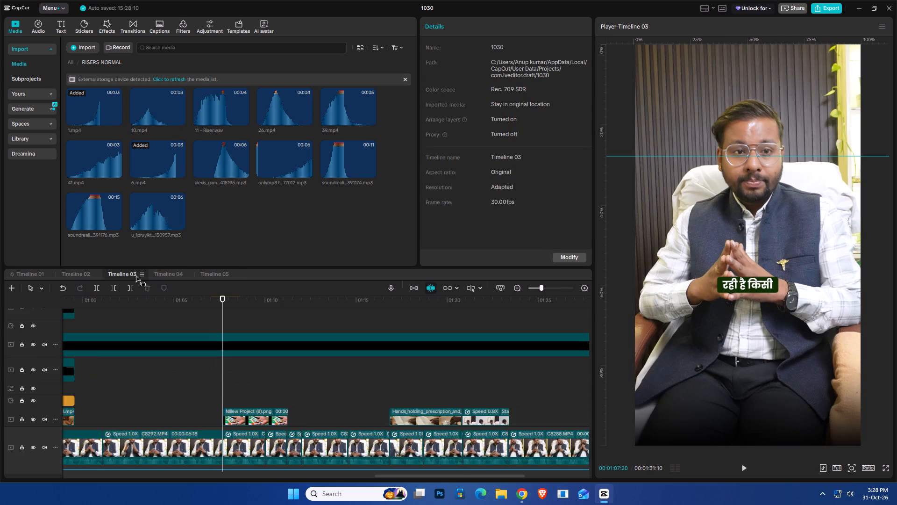
ctrl+scroll(210, 323, up, 8)
key(ctrl+v)
Move the pasted compound clip pair earlier so its transition is centred on the speaker cut at about 1:07:21.
ctrl+scroll(243, 389, up, 11)
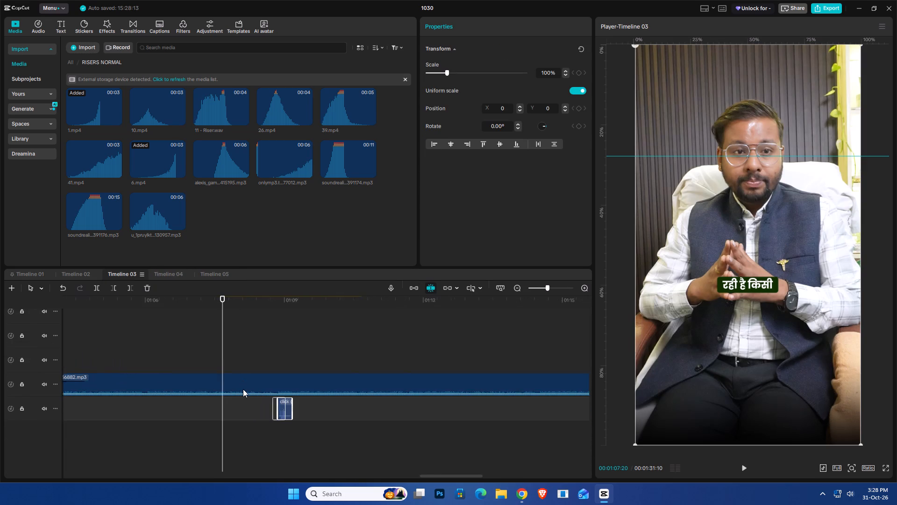
ctrl+scroll(243, 389, up, 20)
ctrl+scroll(243, 389, up, 12)
scroll(243, 389, down, 13)
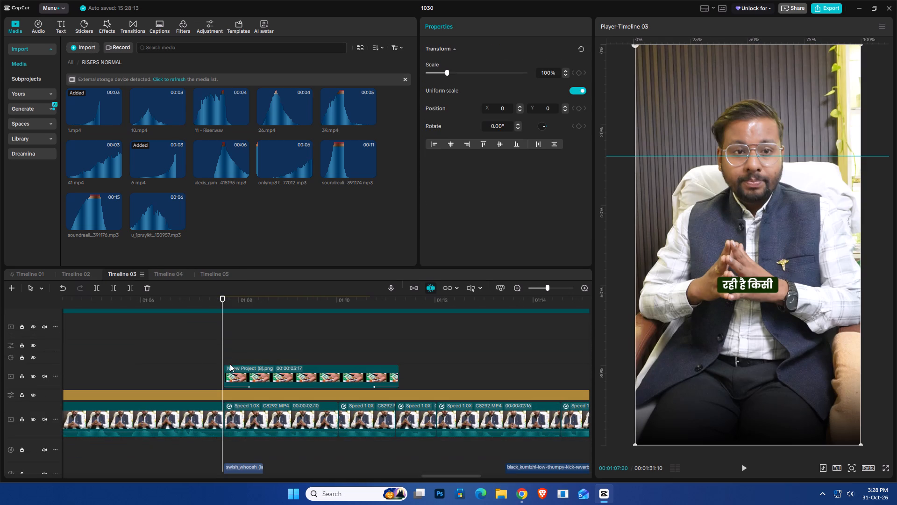
drag(224, 352, 224, 359)
scroll(224, 359, up, 20)
scroll(224, 359, up, 4)
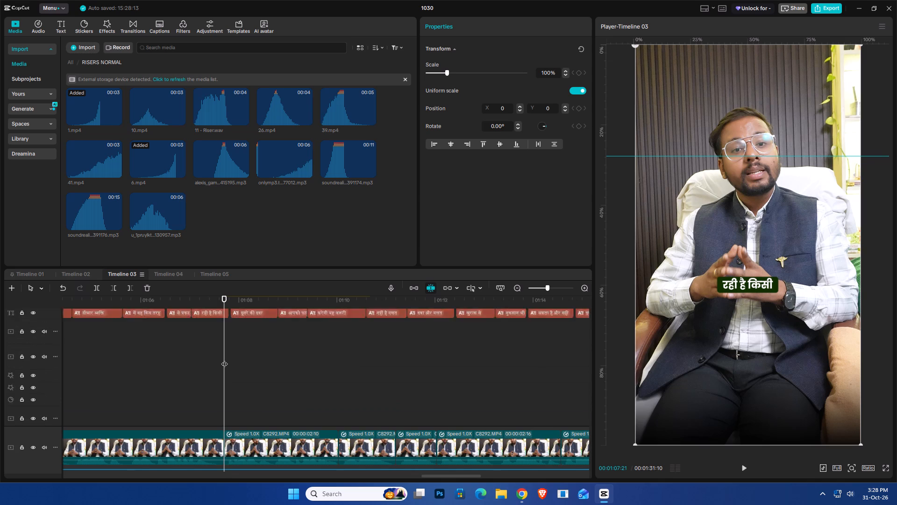
scroll(224, 359, up, 6)
scroll(225, 360, down, 1)
scroll(225, 360, up, 15)
drag(325, 349, 269, 349)
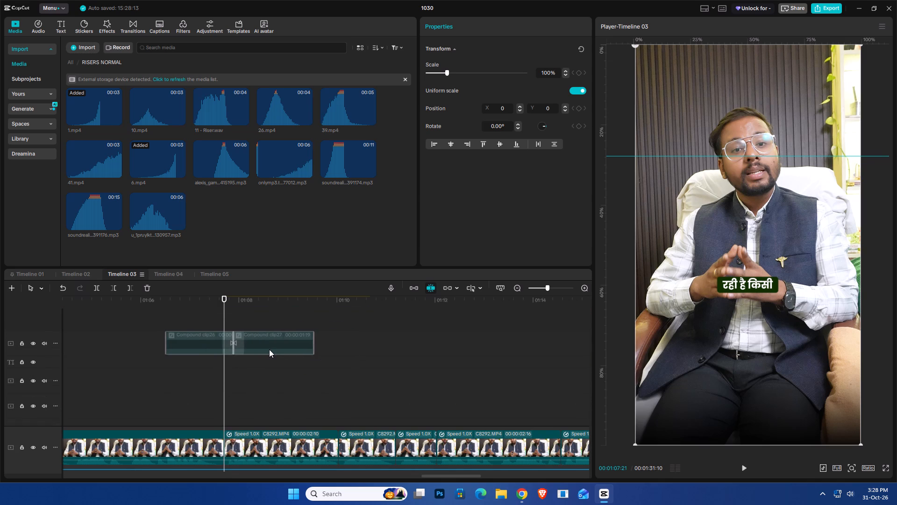
drag(269, 349, 260, 347)
Play back the pasted transition repeatedly from about 1:07, continuing through the medicine image to about 1:10.
click(195, 320)
key(space)
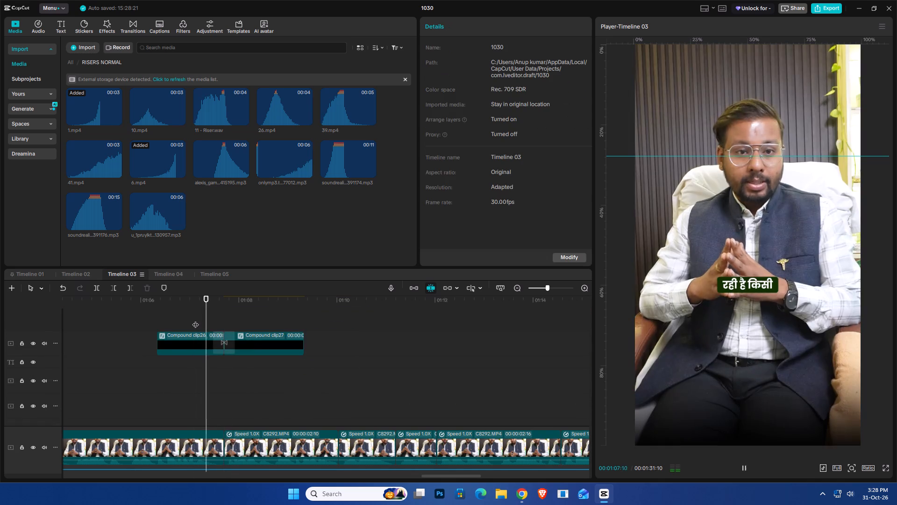
key(space)
ctrl+scroll(222, 352, down, 8)
key(space)
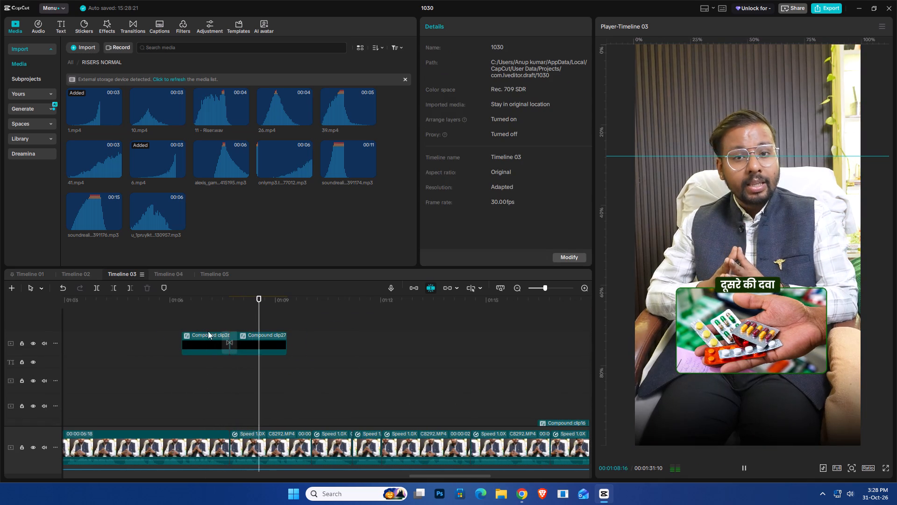
click(210, 315)
key(space)
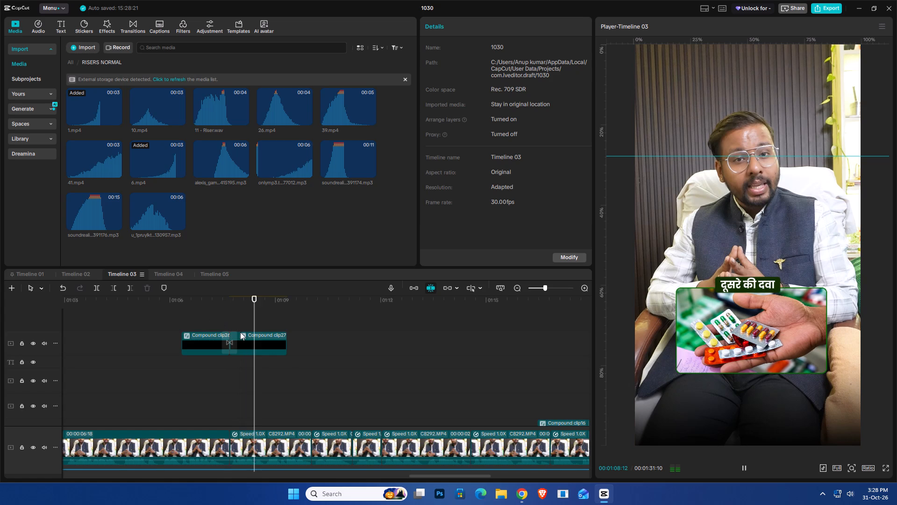
key(space)
scroll(279, 369, down, 7)
click(240, 445)
scroll(239, 433, down, 8)
key(space)
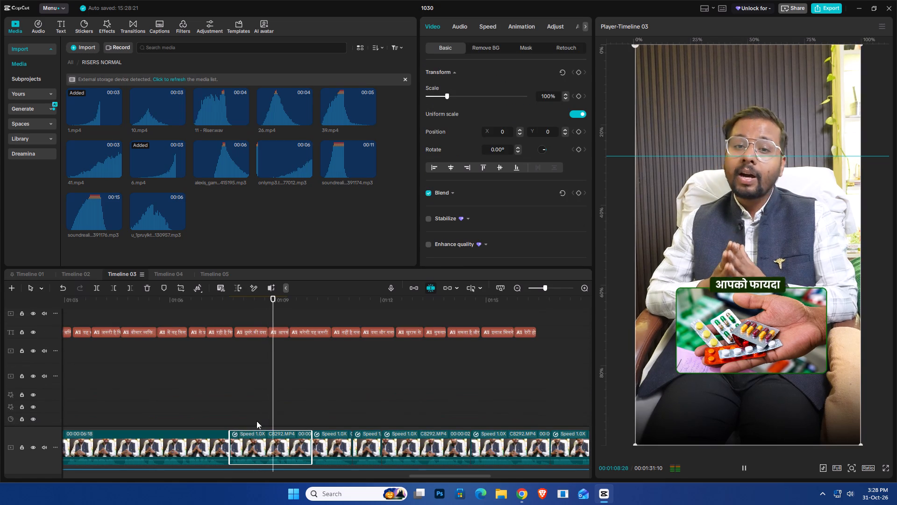
ctrl+scroll(277, 411, down, 16)
ctrl+scroll(277, 411, down, 9)
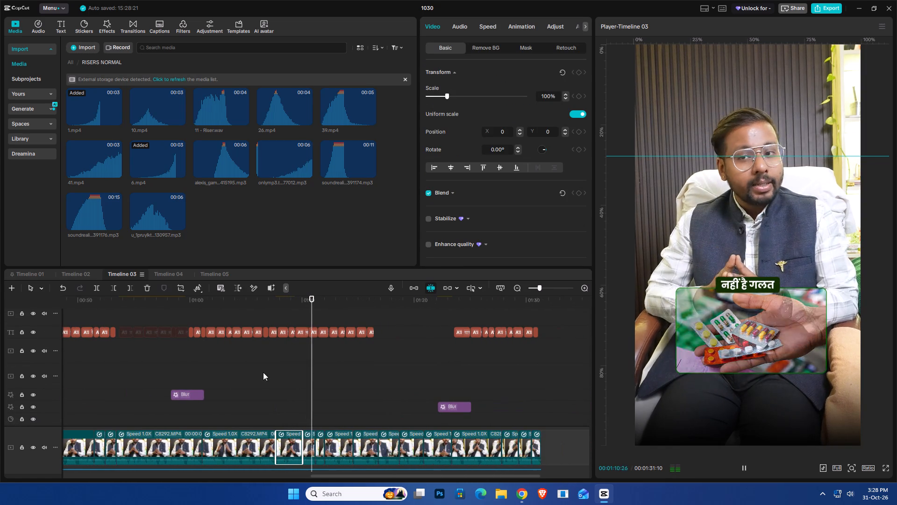
Review playback from about 1:04 through to the end of the video.
click(242, 310)
key(space)
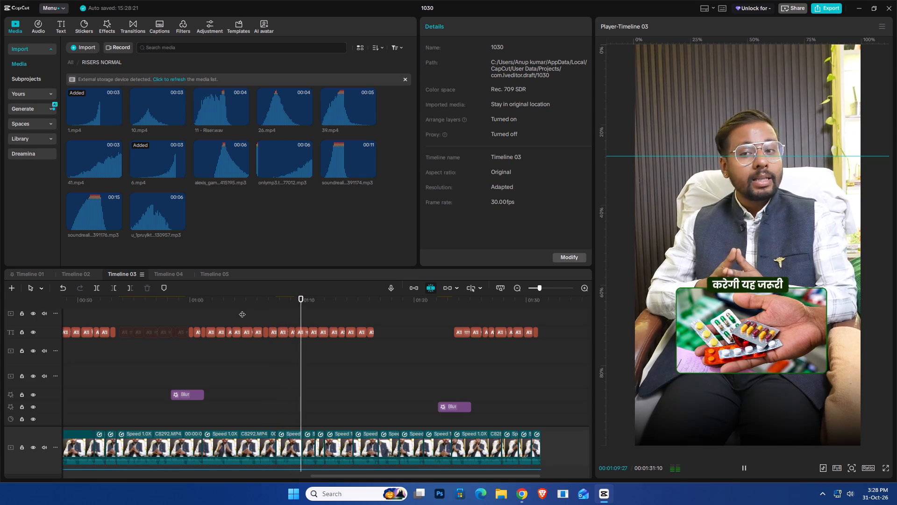
ctrl+scroll(284, 340, down, 6)
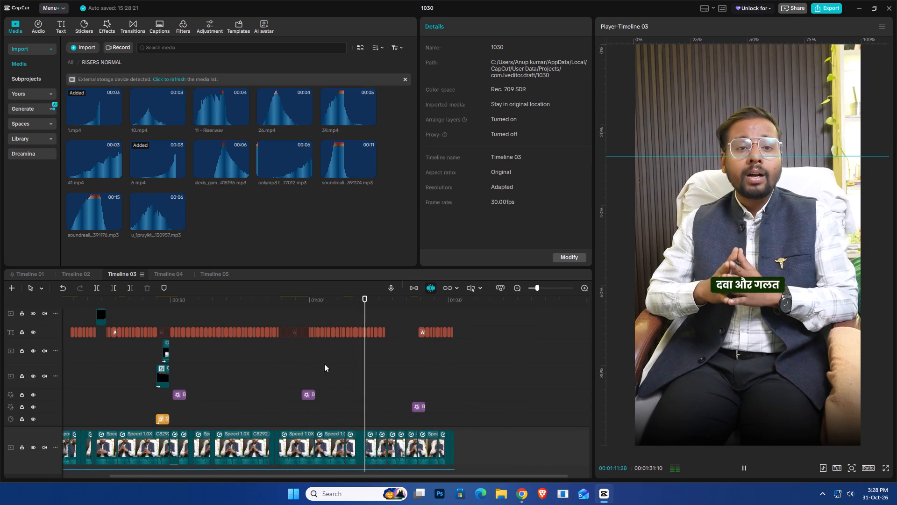
scroll(442, 406, down, 6)
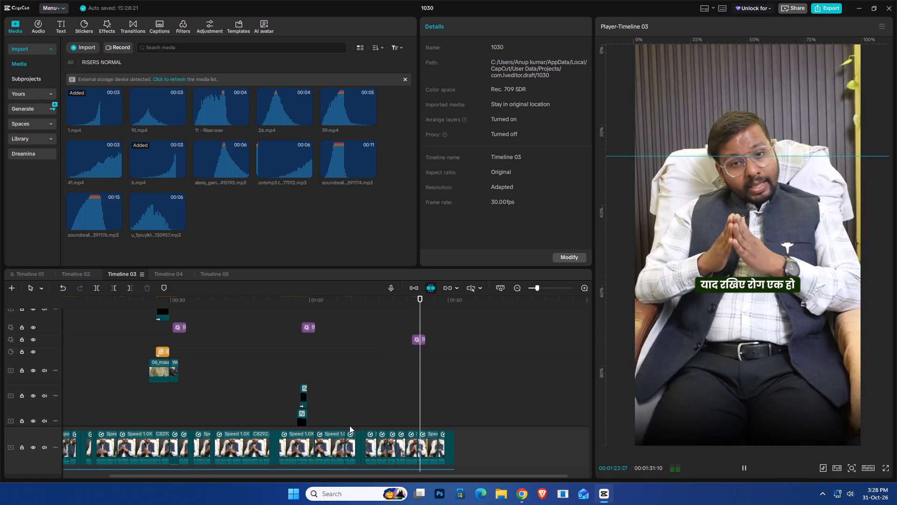
scroll(406, 432, down, 8)
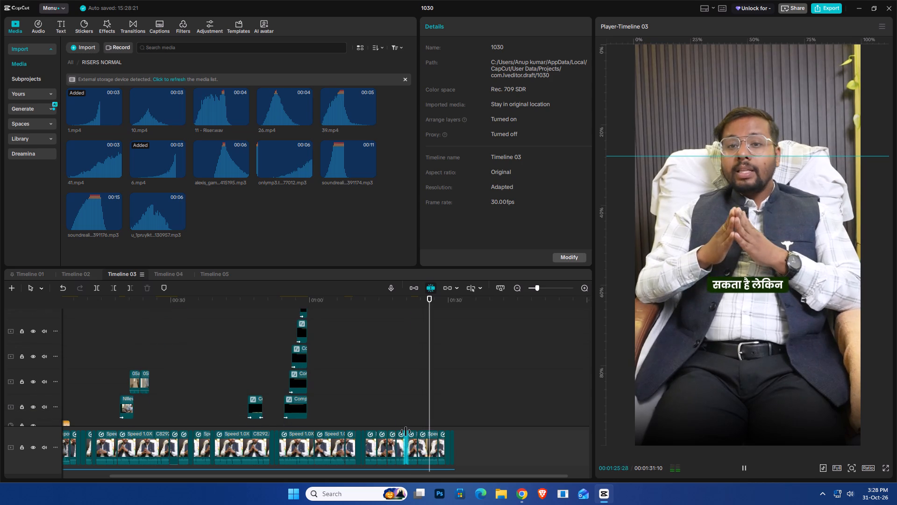
scroll(406, 432, down, 8)
scroll(406, 432, down, 20)
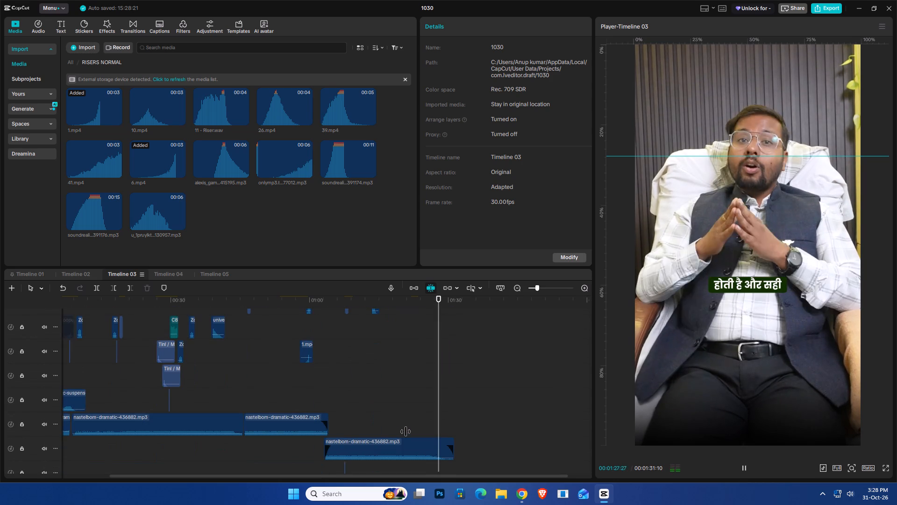
scroll(406, 432, up, 8)
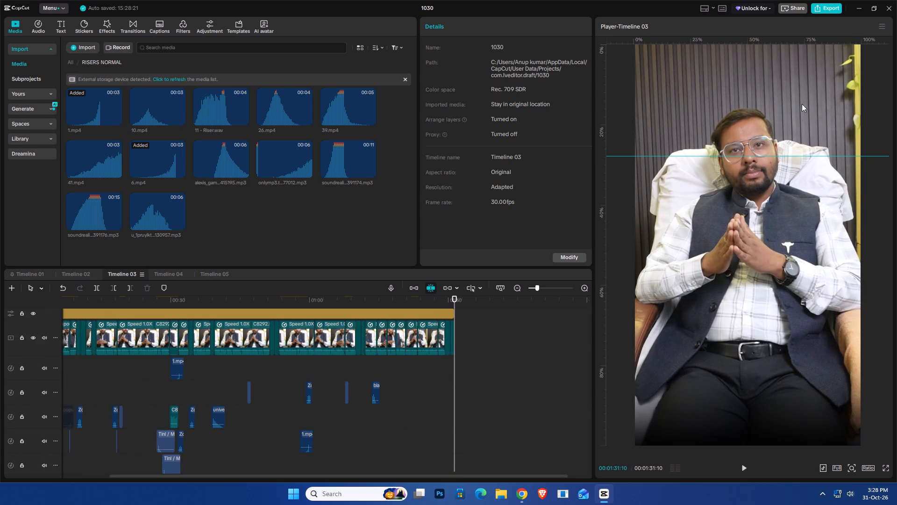
Return to 0:00 and review the video from the beginning to about 0:37.
drag(403, 297, 0, 306)
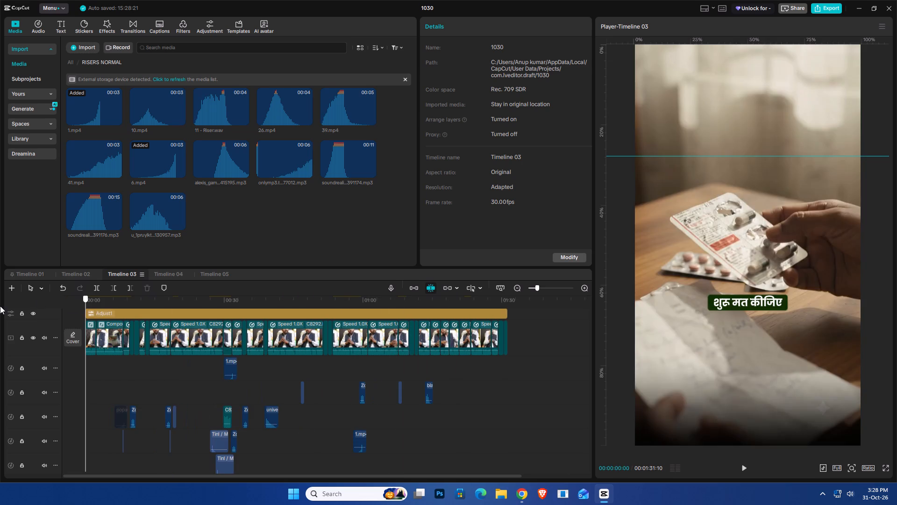
drag(0, 306, 0, 305)
key(space)
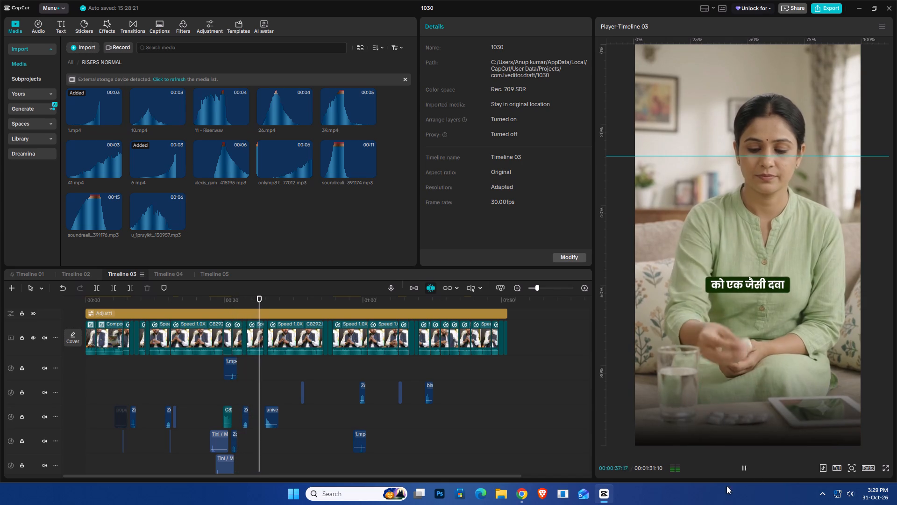
Raise the volume of the C8287.MP4 audio clip at about 0:30 to -4.7 dB.
click(231, 414)
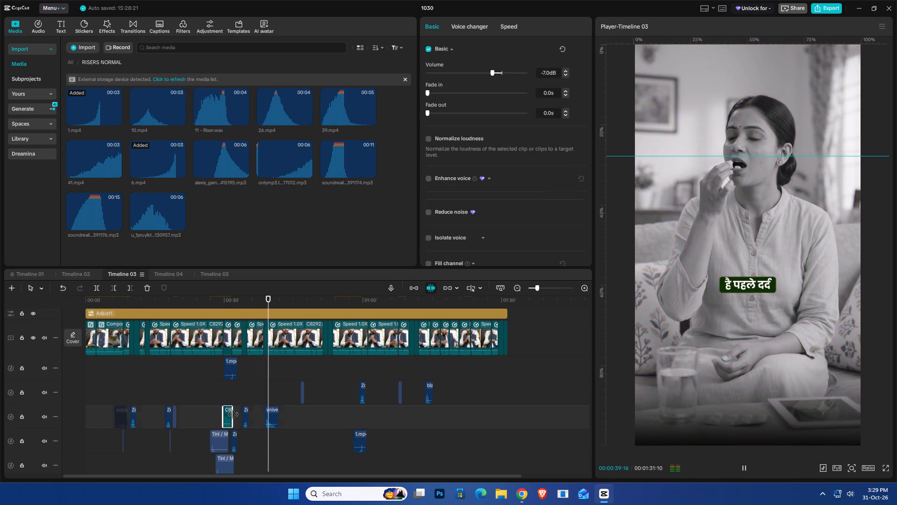
click(541, 71)
scroll(541, 71, up, 6)
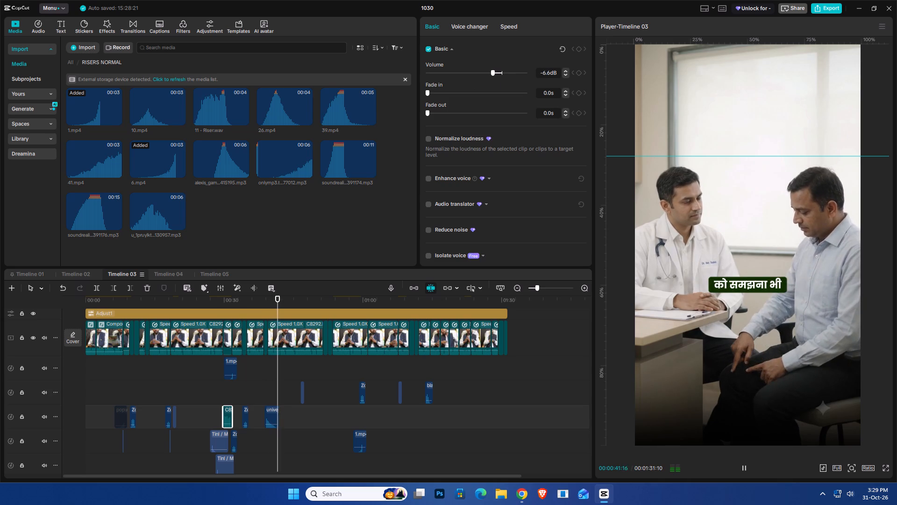
scroll(541, 71, up, 18)
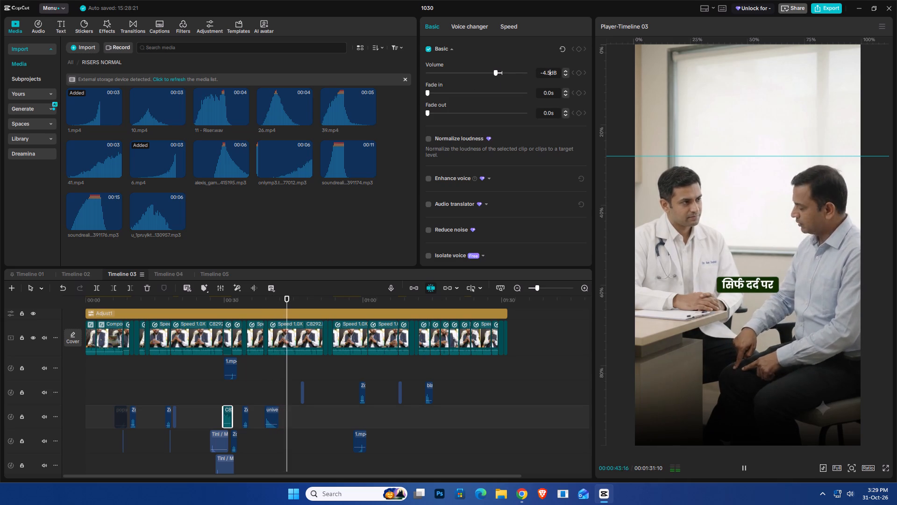
scroll(541, 71, up, 5)
scroll(541, 71, down, 6)
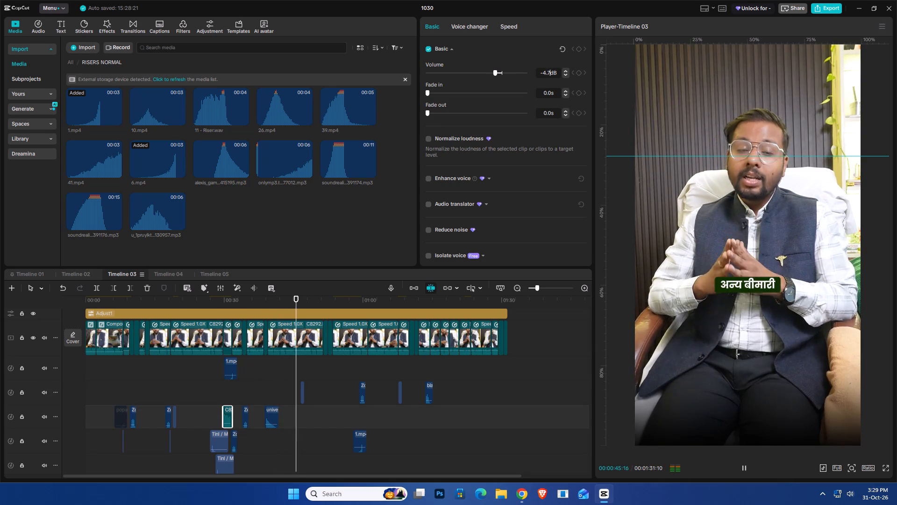
ctrl+scroll(345, 428, up, 7)
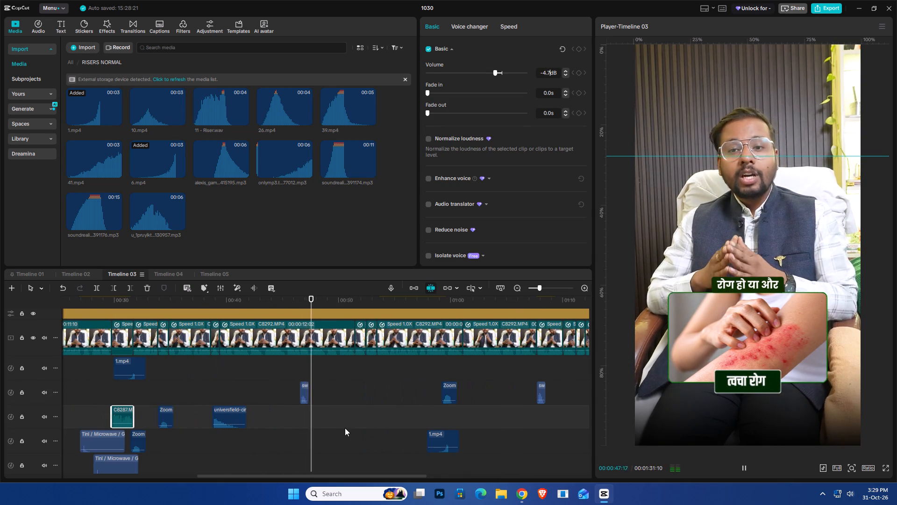
Turn on the Instagram Reels interface preview over the player.
click(827, 466)
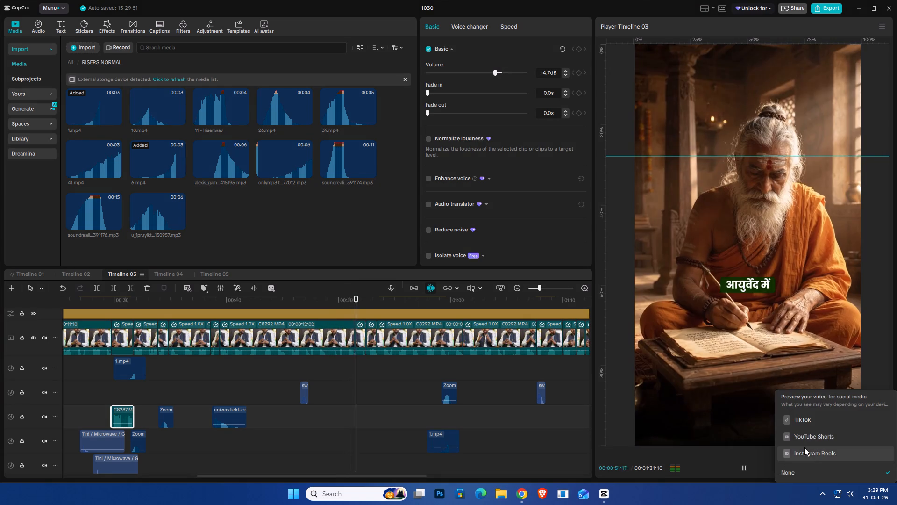
click(804, 447)
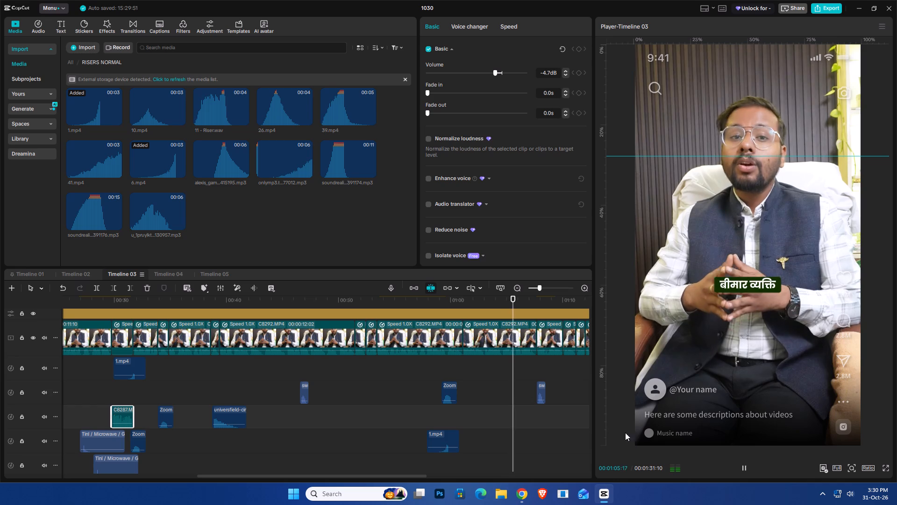
Review playback from about 1:05 to the end of the video, looking through the overlay, caption and effect tracks.
scroll(594, 428, up, 4)
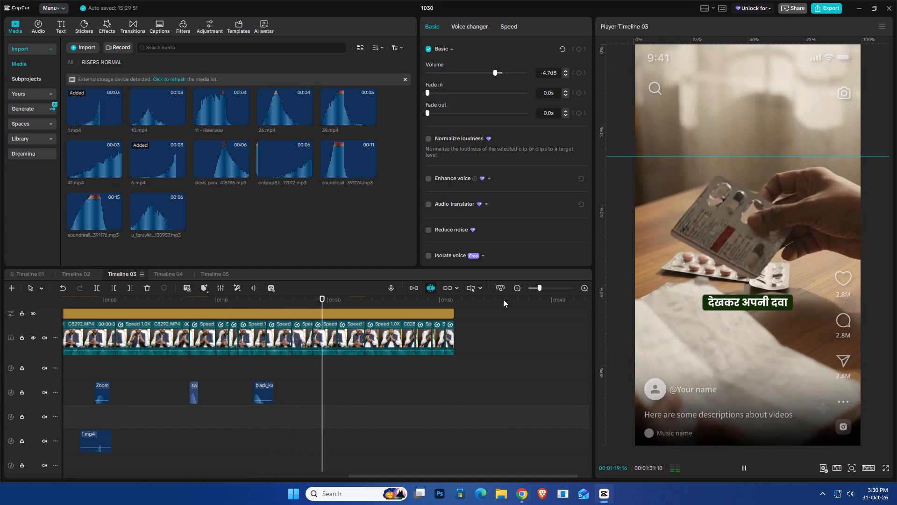
scroll(552, 374, up, 6)
scroll(457, 403, up, 7)
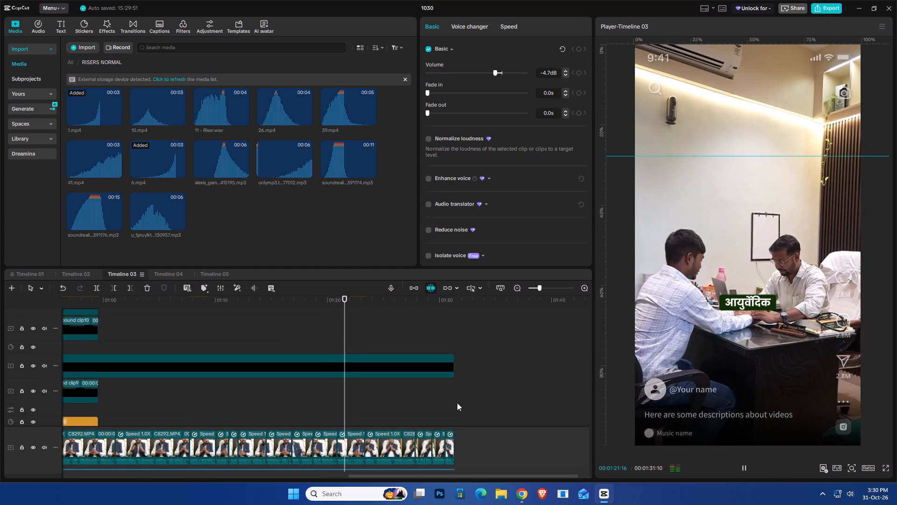
scroll(457, 403, down, 1)
scroll(457, 403, up, 20)
scroll(457, 403, up, 11)
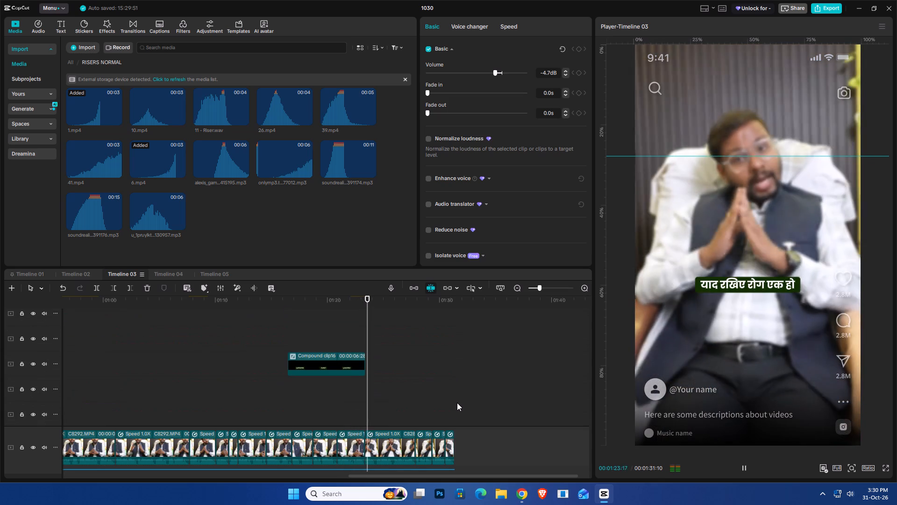
scroll(457, 403, up, 6)
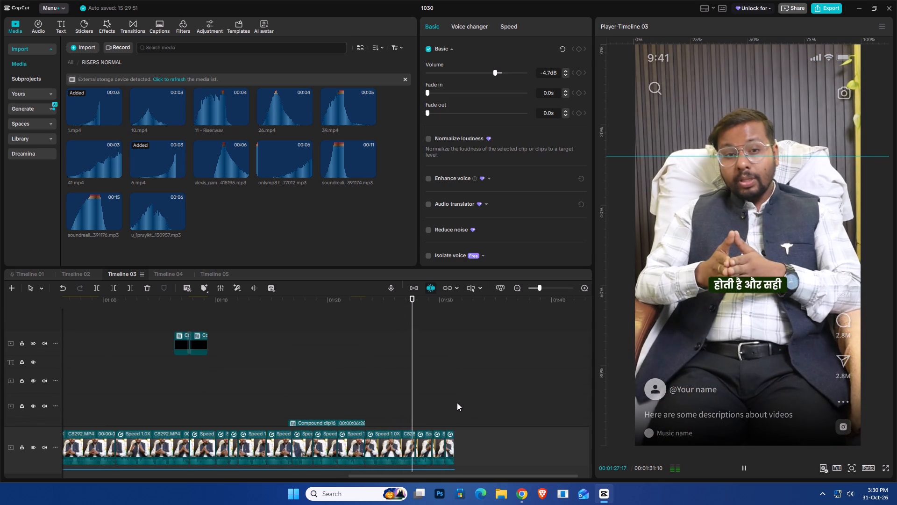
scroll(457, 403, down, 14)
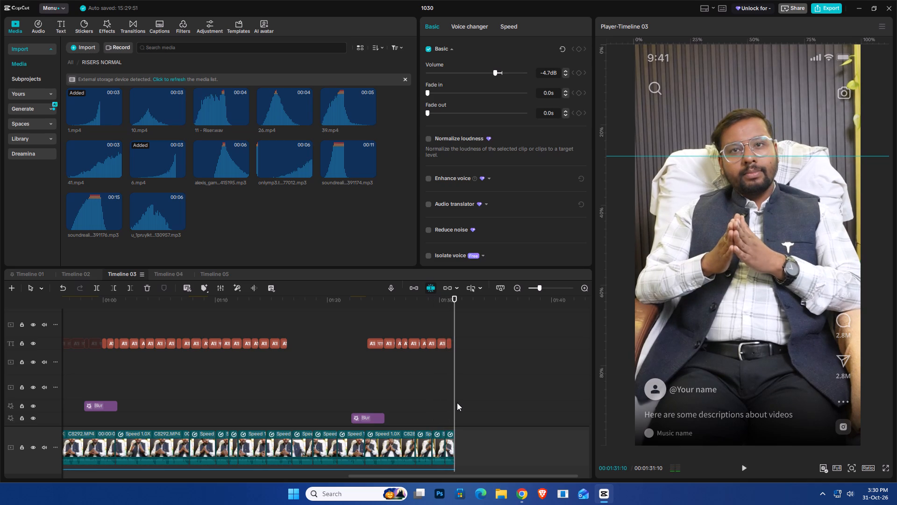
Set Sharpen to 2 and slightly raise Clarity on the full-length adjustment layer directly above the main video track.
click(822, 9)
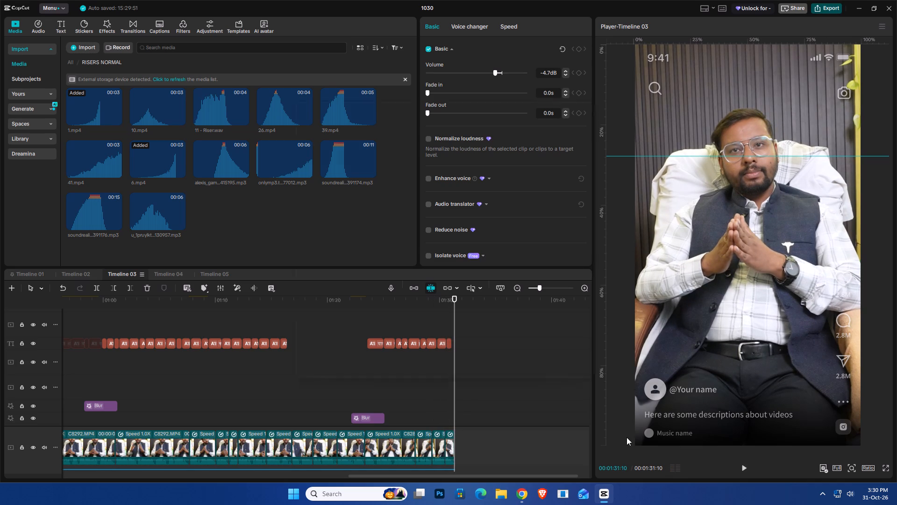
click(582, 386)
scroll(418, 403, down, 12)
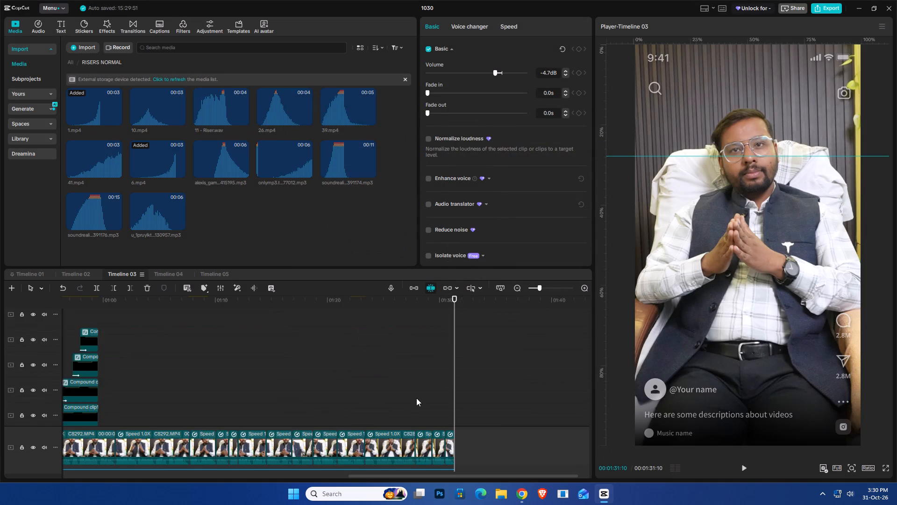
scroll(416, 398, down, 15)
click(407, 400)
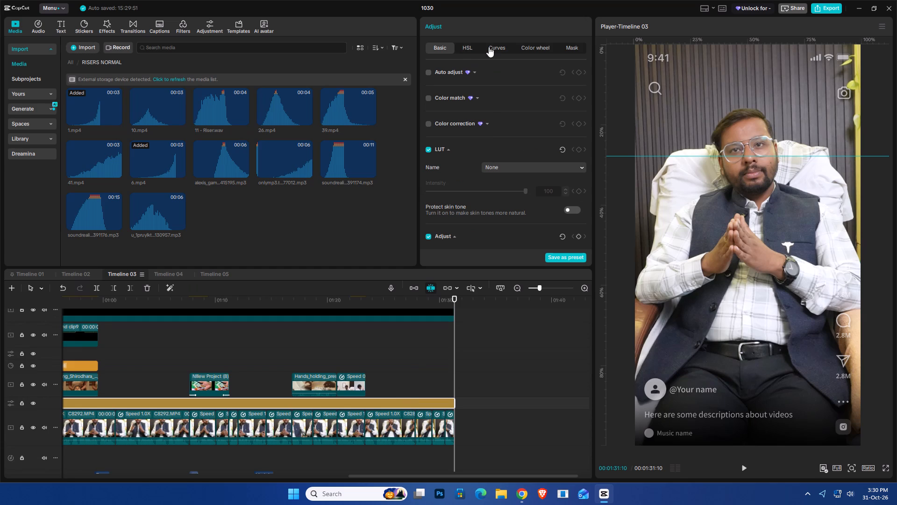
scroll(461, 138, down, 6)
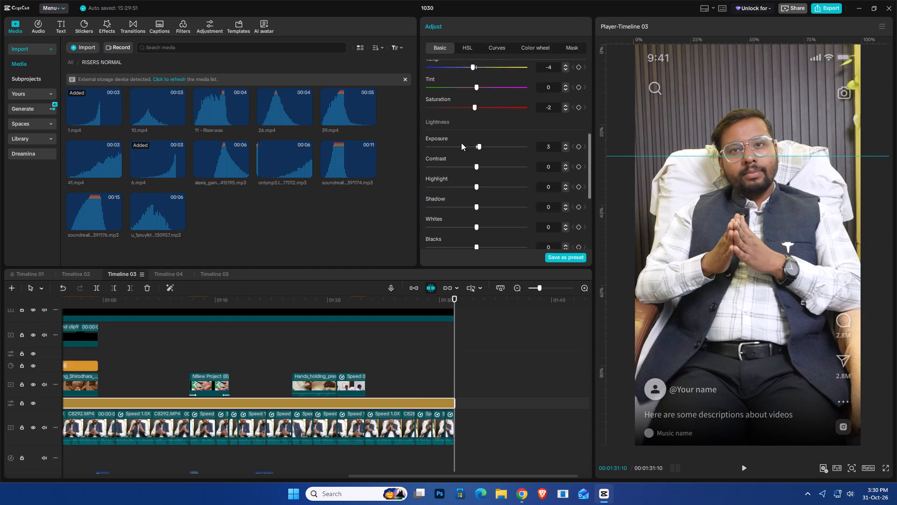
scroll(461, 143, down, 10)
click(552, 165)
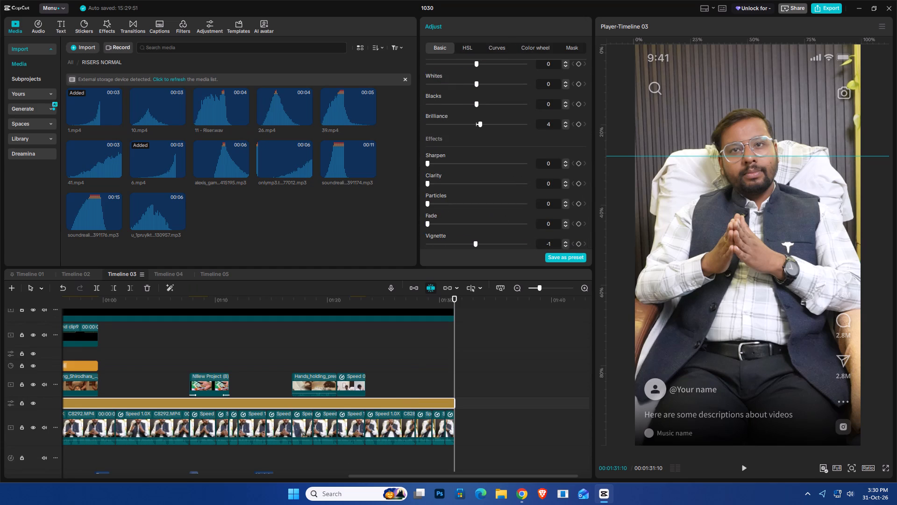
scroll(552, 165, up, 2)
click(549, 183)
scroll(549, 183, up, 2)
Play back the closing section from about 1:23 to 1:28 to check the sharpened picture.
click(369, 348)
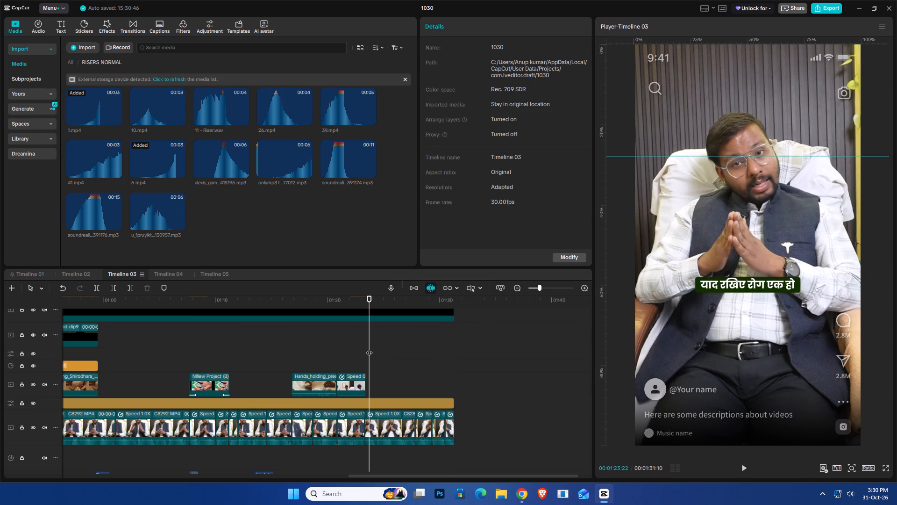
key(space)
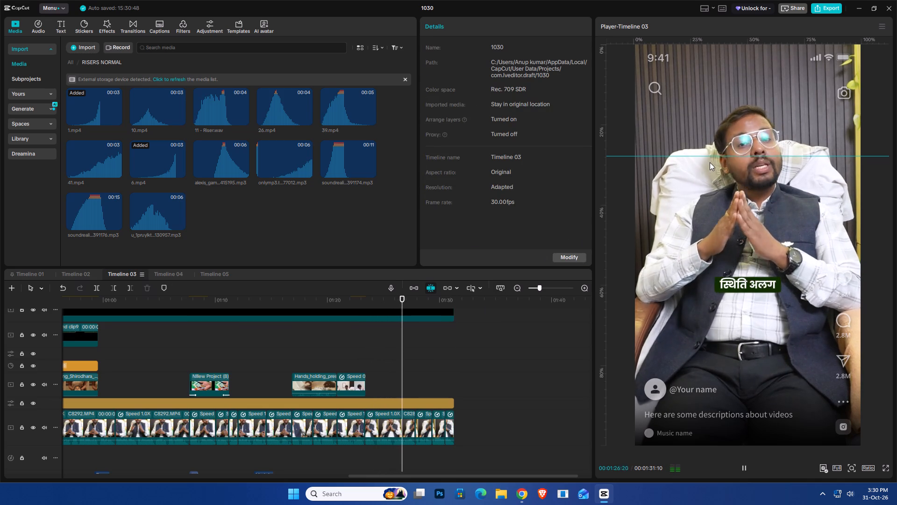
key(space)
Rename the project from 1030 as "ayurdeep-ek bimari 2 marij".
click(826, 6)
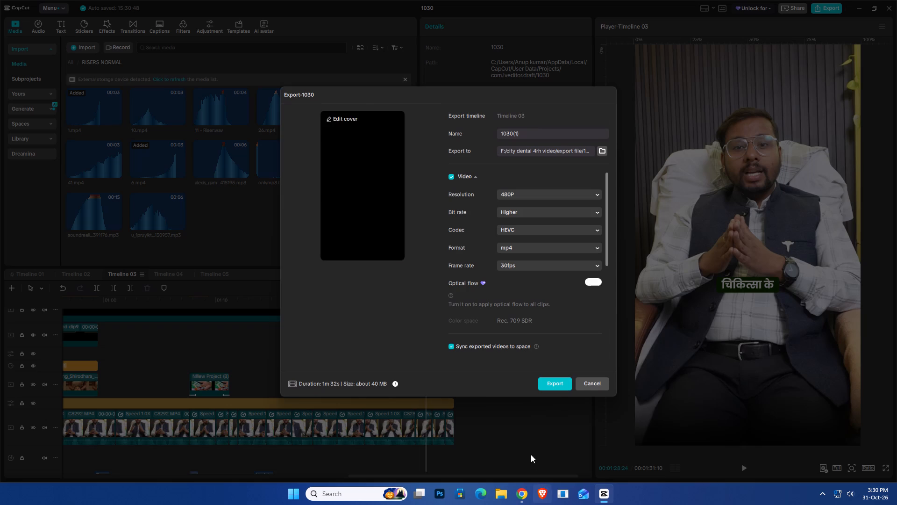
click(588, 381)
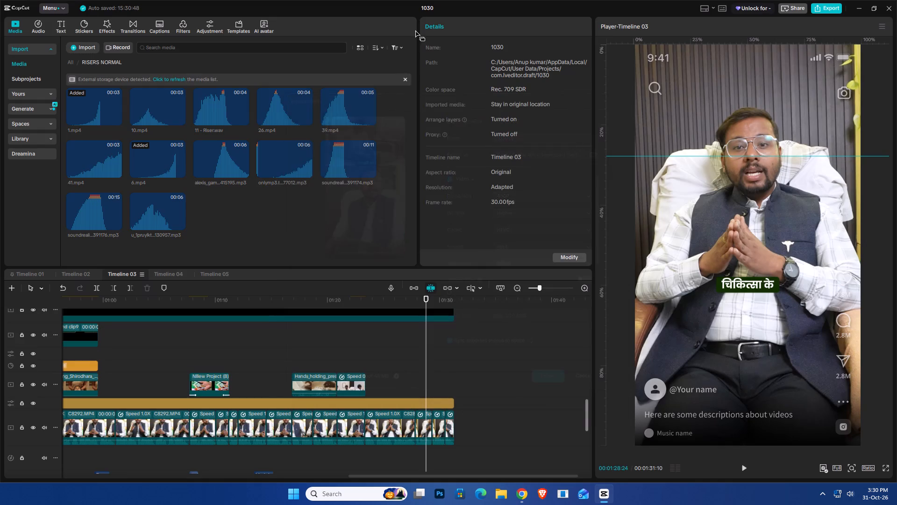
click(435, 4)
click(422, 10)
text(ayurdeep)
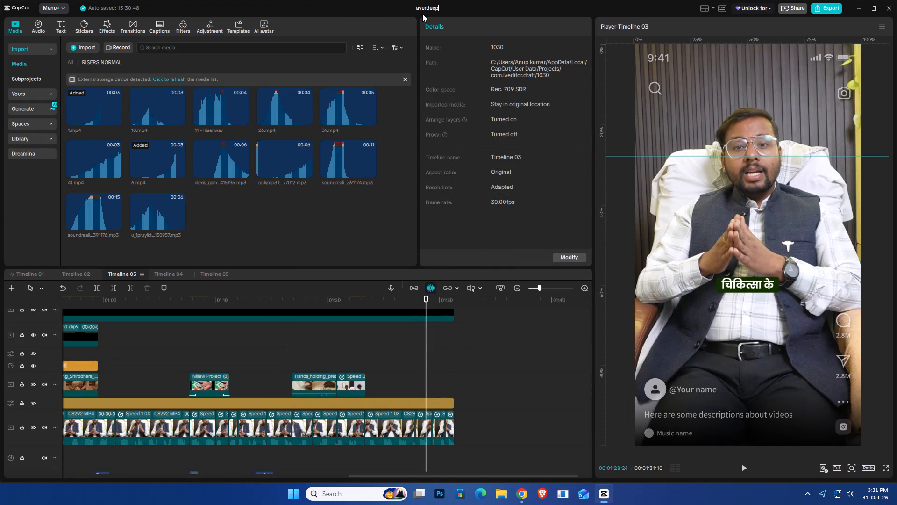
text(-ek)
key(space)
key(BackSpace)
key(BackSpace)
key(BackSpace)
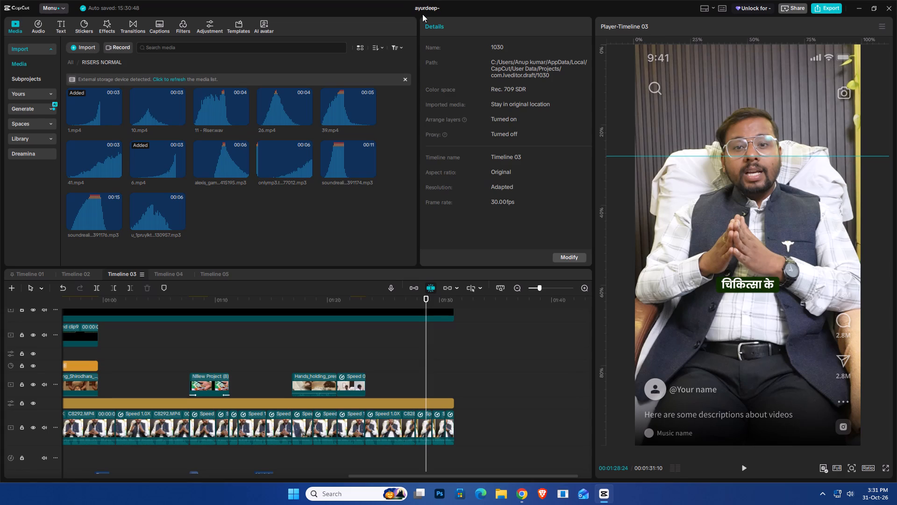
text(ek bimari)
key(space)
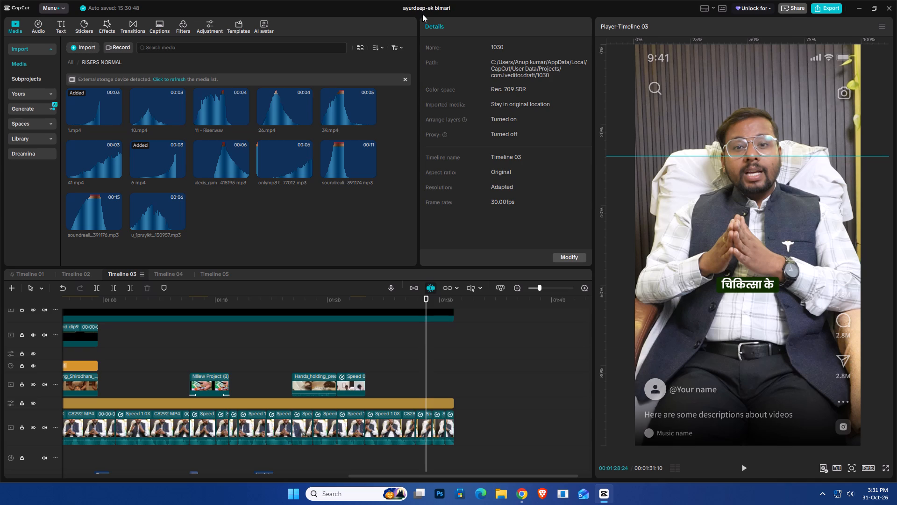
text(2)
key(space)
text(marij)
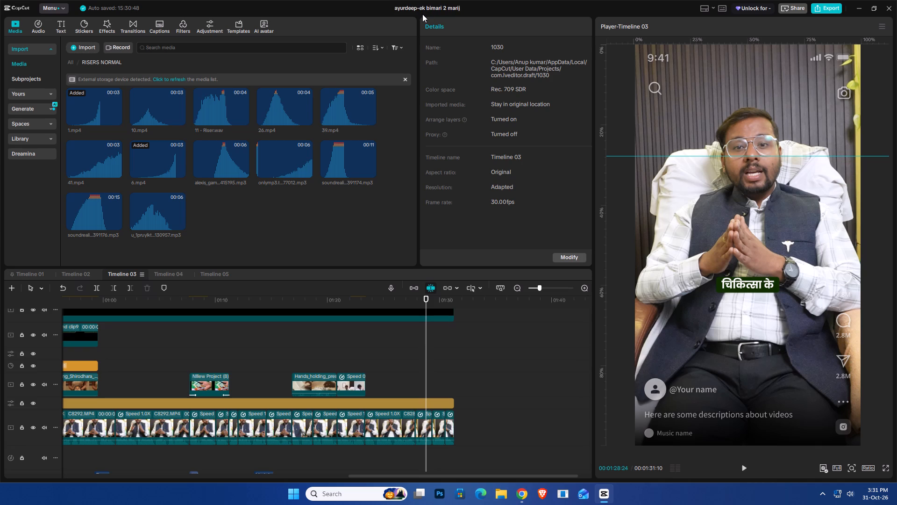
key(Return)
Export Timeline 03 as an mp4 under the project's name, keeping the 480P, Higher bit rate, HEVC and 30fps settings.
click(818, 4)
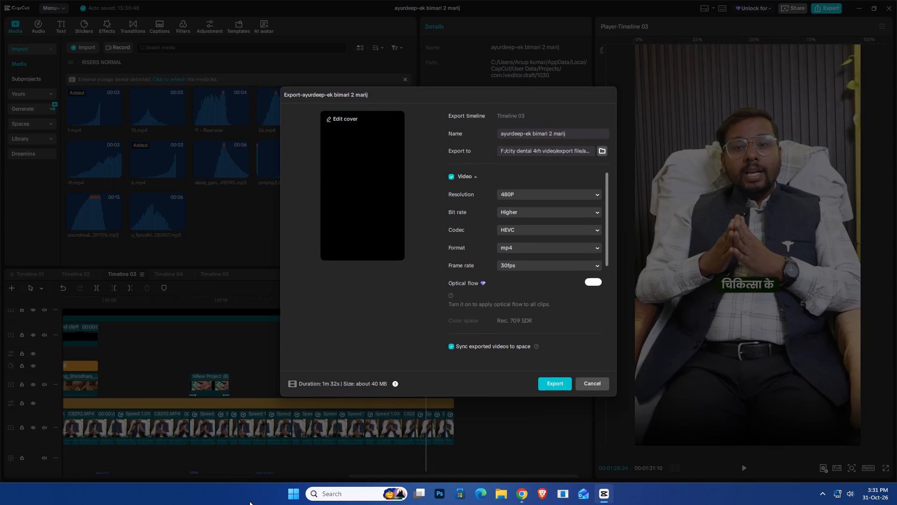
click(562, 381)
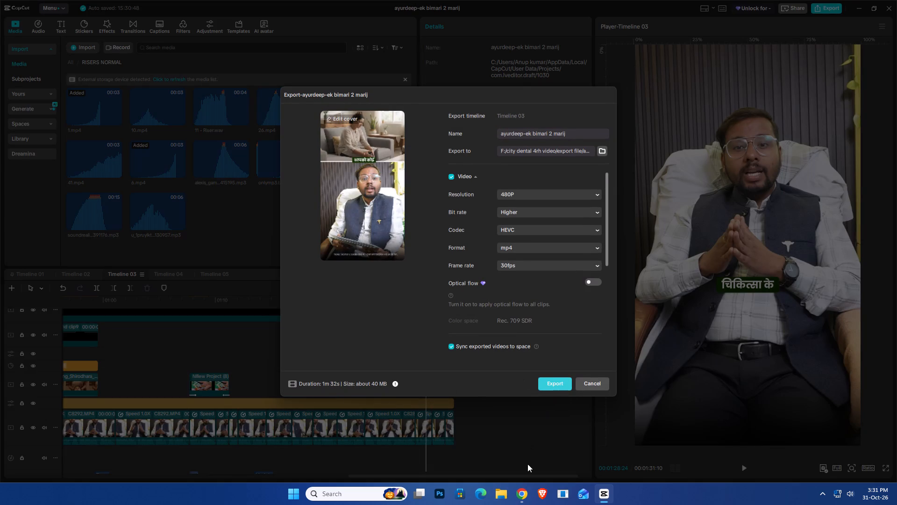